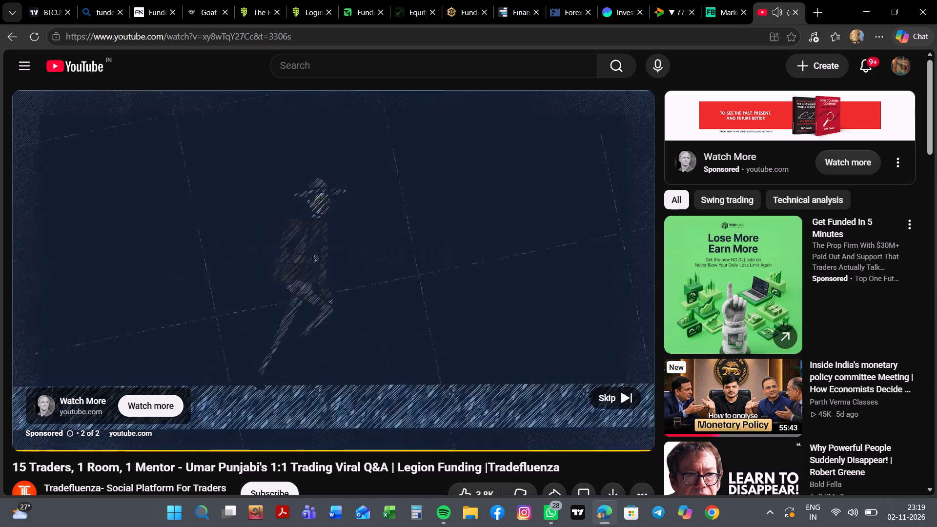
Skip the advertisement and pause the 1:1 trading Q&A video.
{"action": "left_click", "coordinate": [612, 401]}
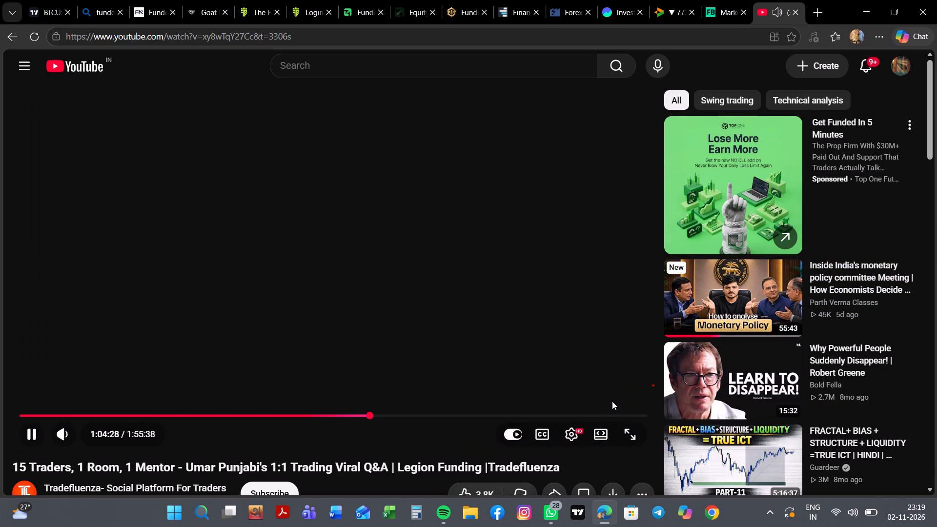
{"action": "left_click", "coordinate": [353, 238]}
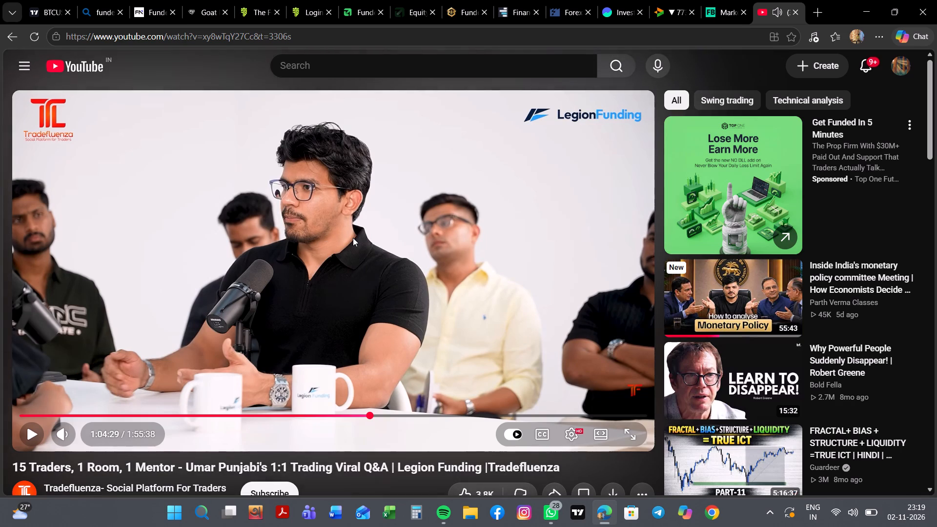
Search the web for croma in a new browser tab.
{"action": "left_click", "coordinate": [815, 8]}
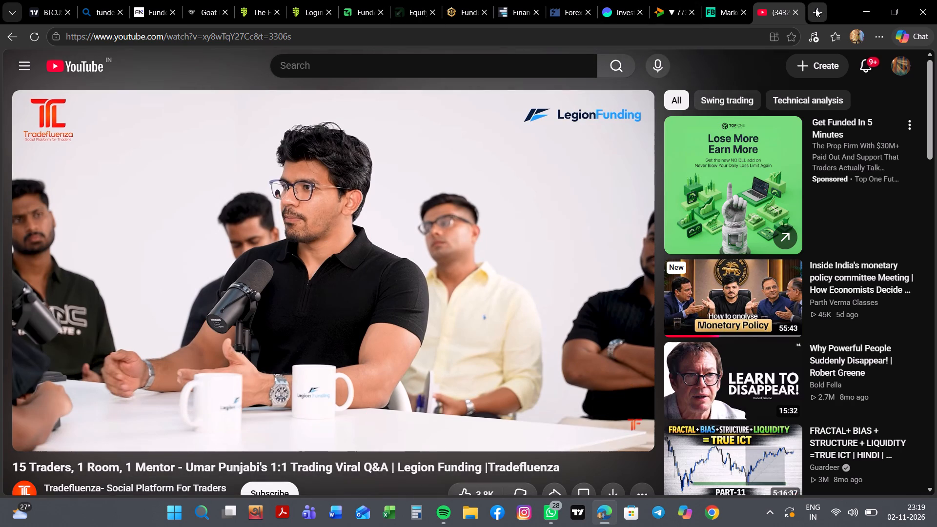
{"action": "left_click", "coordinate": [431, 89]}
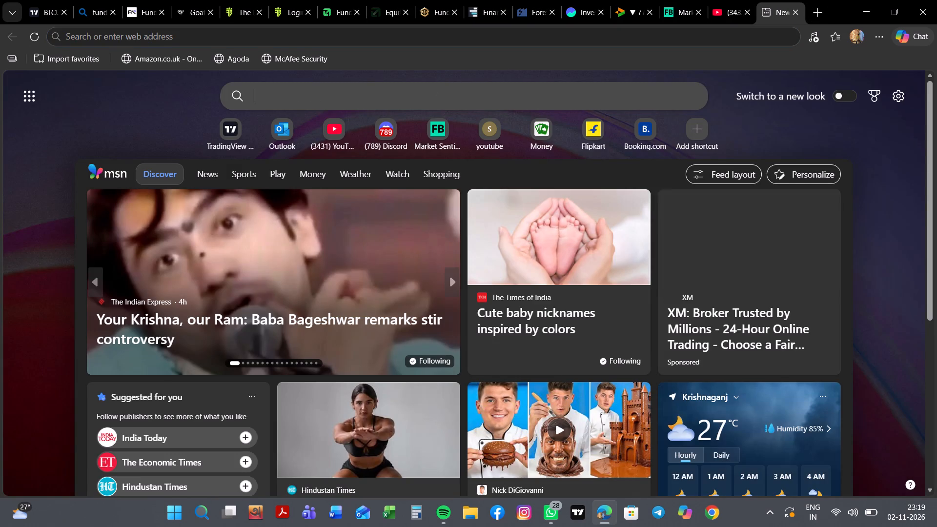
{"action": "key", "text": "c"}
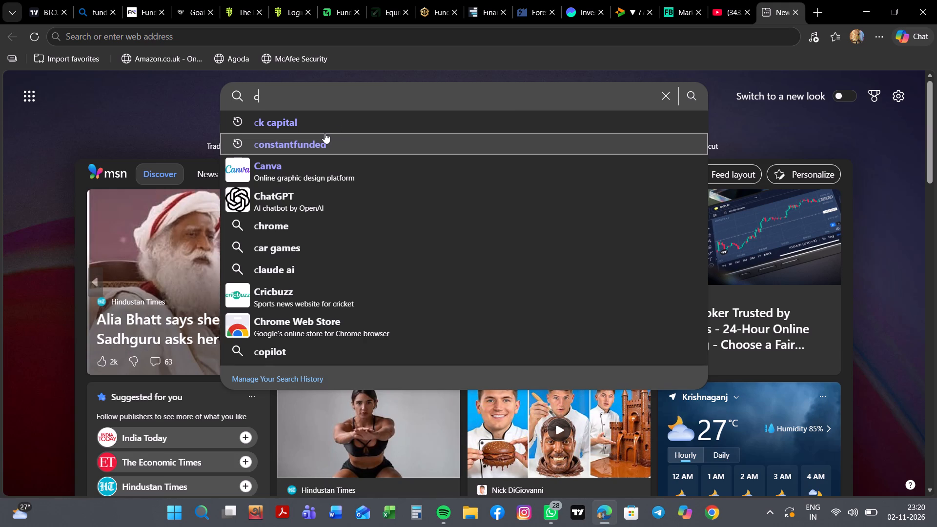
{"action": "key", "text": "r"}
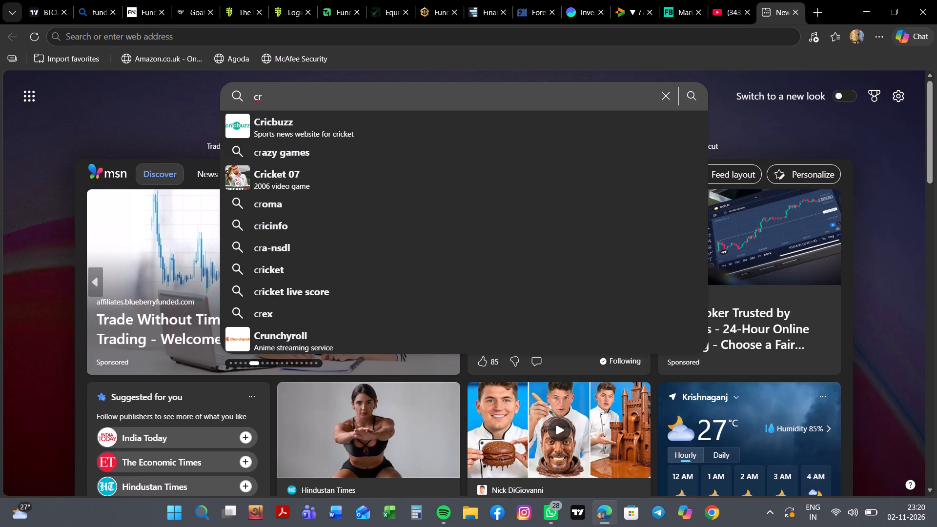
{"action": "left_click", "coordinate": [303, 196]}
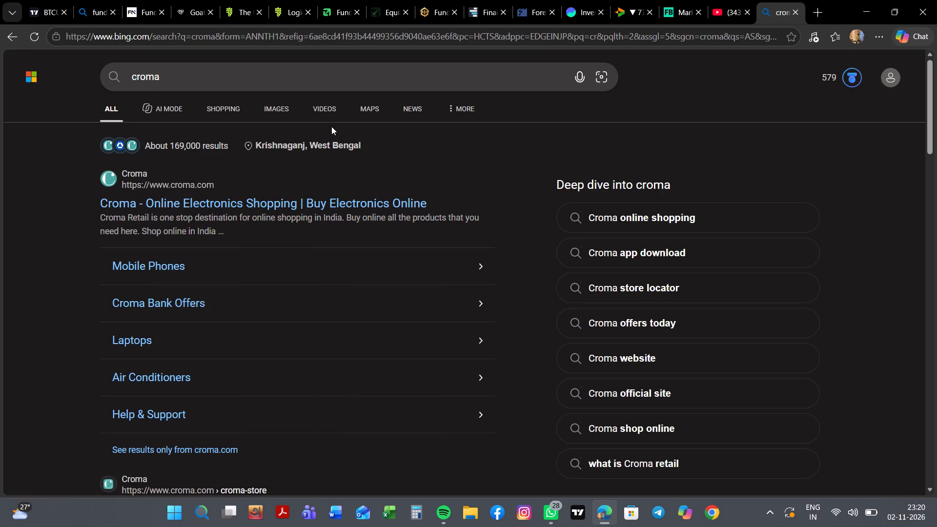
Skim the croma search results and go back to the previous page.
{"action": "scroll", "coordinate": [236, 213], "scroll_direction": "up", "scroll_amount": 1}
{"action": "scroll", "coordinate": [236, 213], "scroll_direction": "down", "scroll_amount": 4}
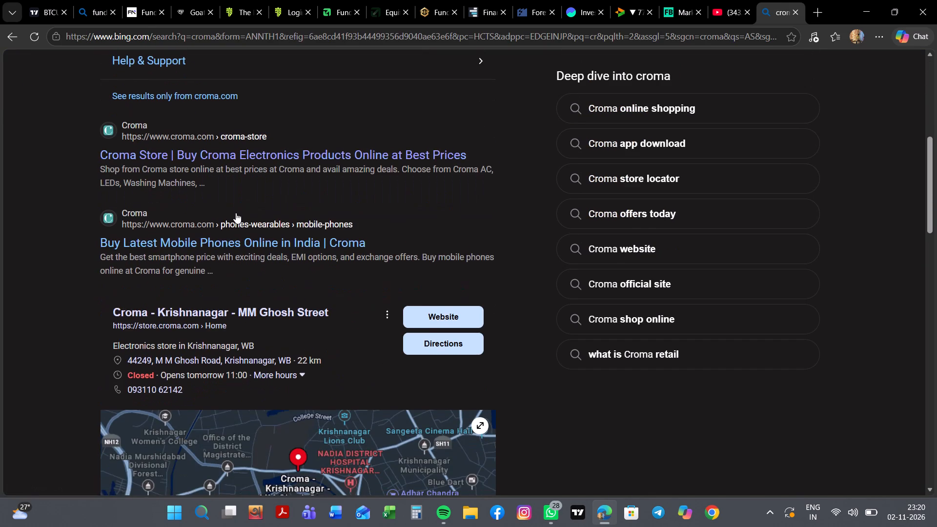
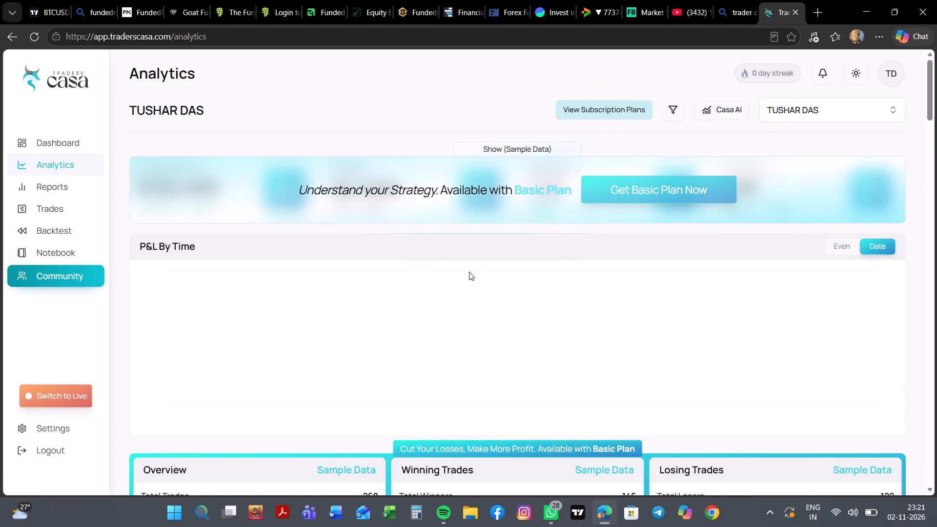
Start a new session on the Backtest page and name it "backtest".
{"action": "left_click", "coordinate": [448, 283]}
{"action": "left_click", "coordinate": [58, 142]}
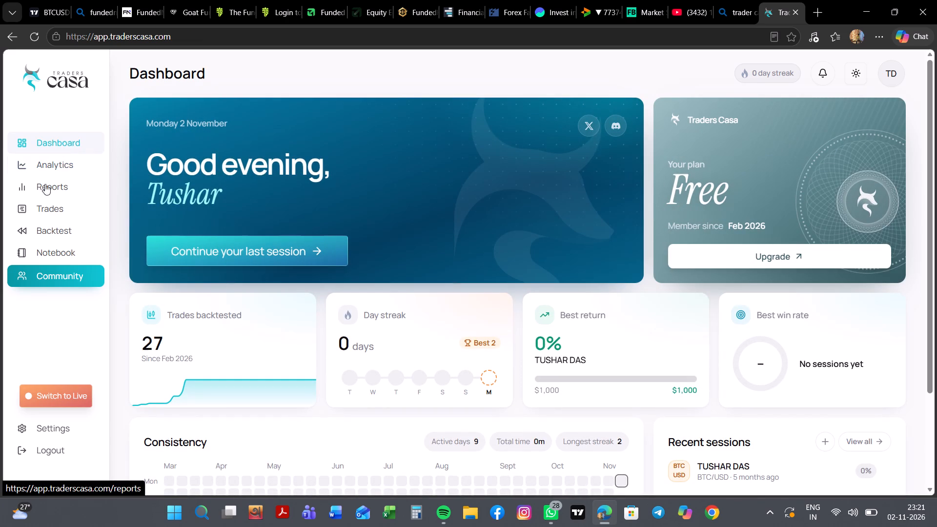
{"action": "left_click", "coordinate": [50, 225]}
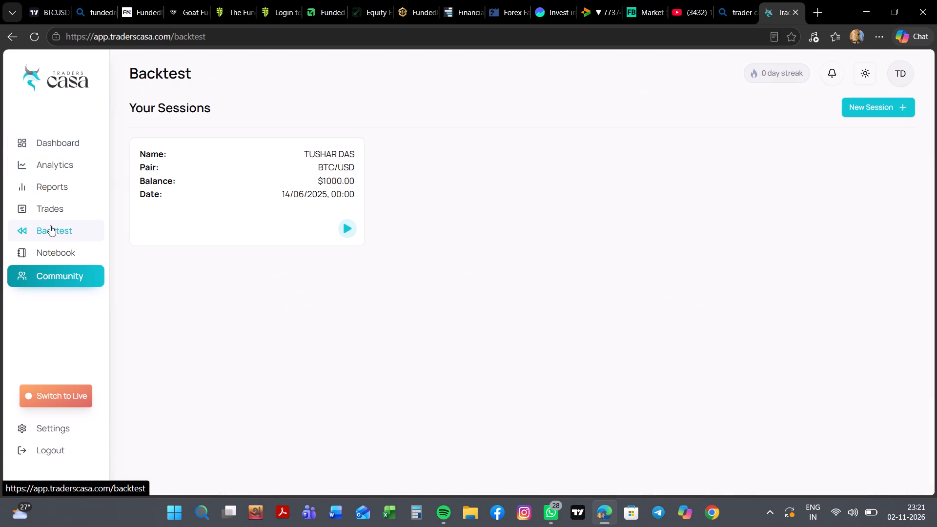
{"action": "left_click", "coordinate": [867, 101]}
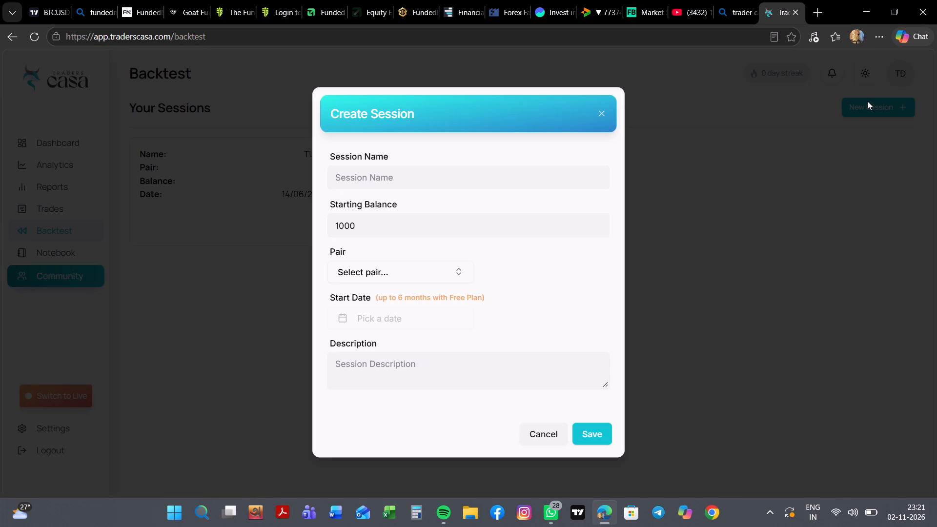
{"action": "left_click", "coordinate": [431, 170]}
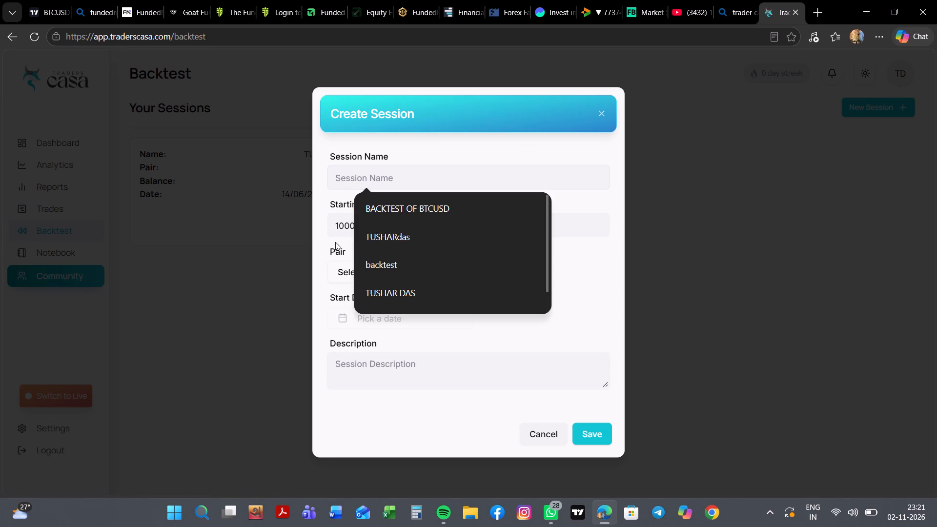
{"action": "left_click", "coordinate": [377, 258]}
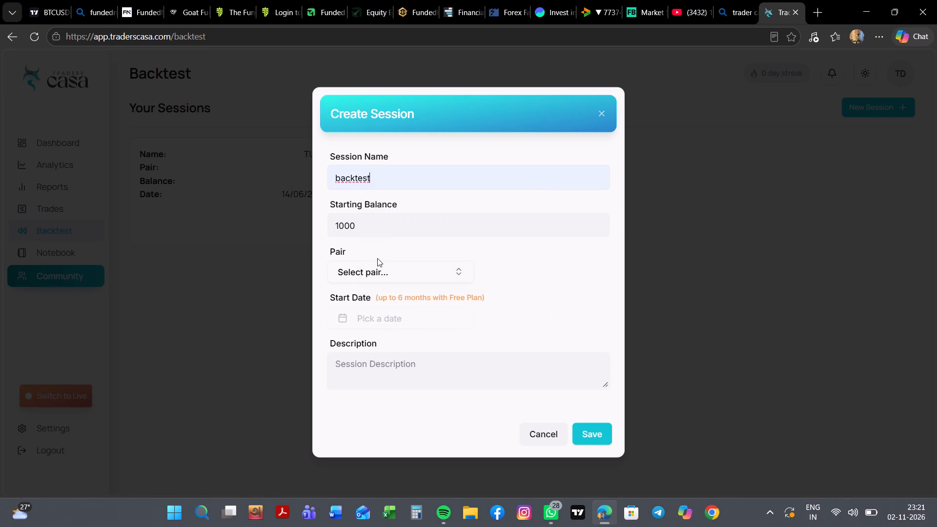
Set the new session's trading pair to XAU/USD from the Metals group.
{"action": "left_click", "coordinate": [446, 270]}
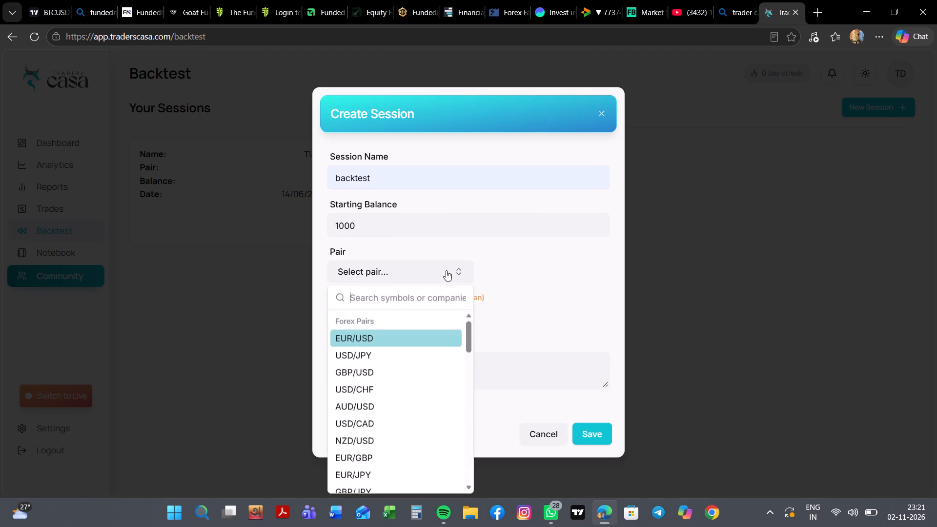
{"action": "scroll", "coordinate": [390, 366], "scroll_direction": "down", "scroll_amount": 7}
{"action": "scroll", "coordinate": [390, 366], "scroll_direction": "up", "scroll_amount": 1}
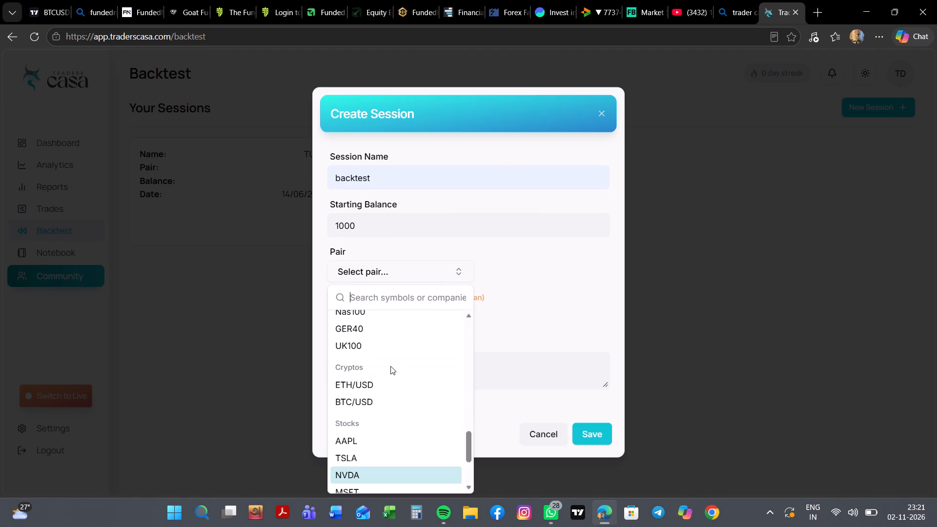
{"action": "scroll", "coordinate": [390, 366], "scroll_direction": "up", "scroll_amount": 1}
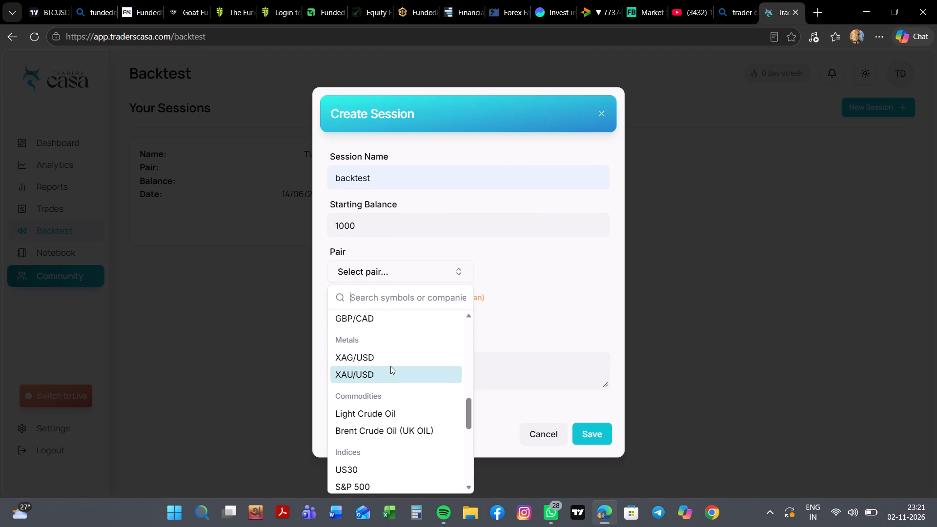
{"action": "scroll", "coordinate": [390, 366], "scroll_direction": "up", "scroll_amount": 1}
{"action": "left_click", "coordinate": [373, 375]}
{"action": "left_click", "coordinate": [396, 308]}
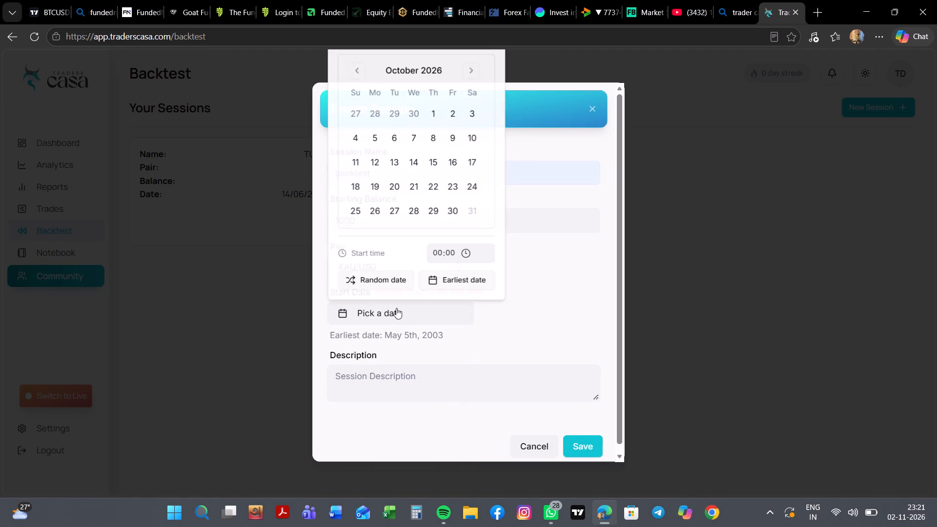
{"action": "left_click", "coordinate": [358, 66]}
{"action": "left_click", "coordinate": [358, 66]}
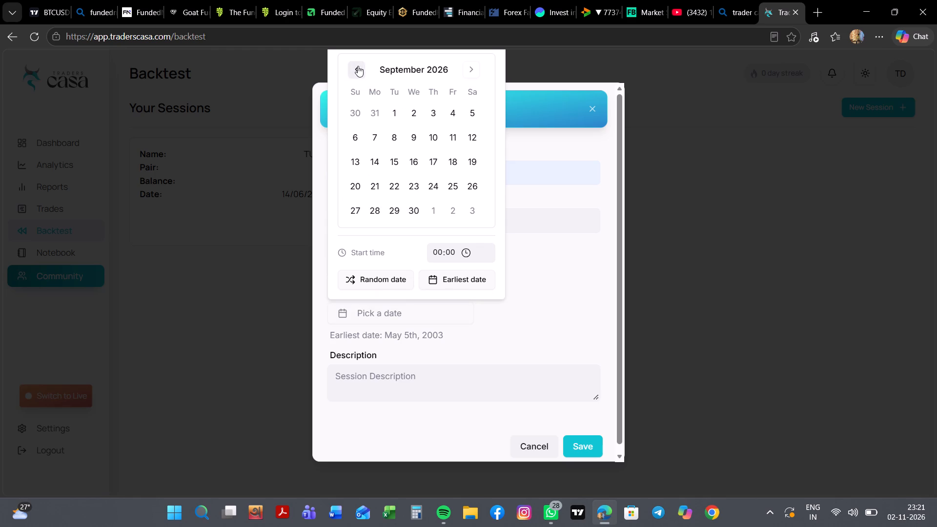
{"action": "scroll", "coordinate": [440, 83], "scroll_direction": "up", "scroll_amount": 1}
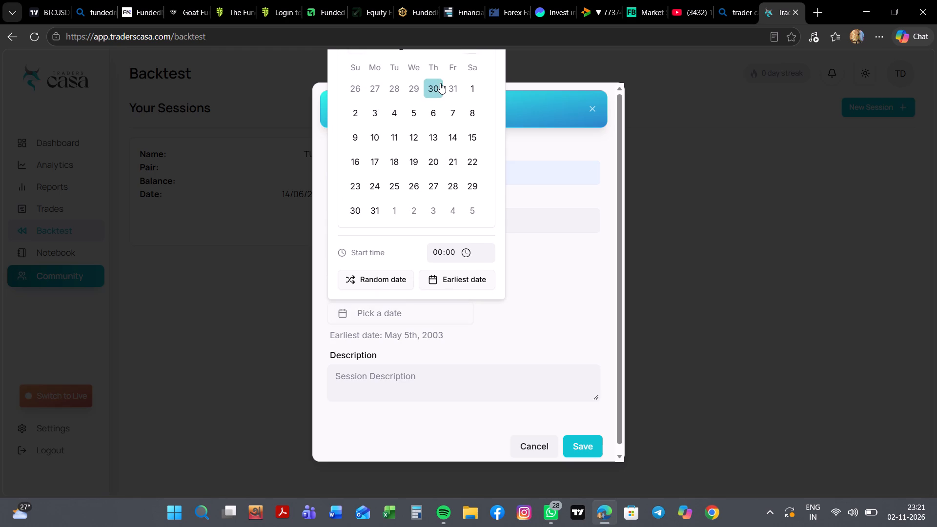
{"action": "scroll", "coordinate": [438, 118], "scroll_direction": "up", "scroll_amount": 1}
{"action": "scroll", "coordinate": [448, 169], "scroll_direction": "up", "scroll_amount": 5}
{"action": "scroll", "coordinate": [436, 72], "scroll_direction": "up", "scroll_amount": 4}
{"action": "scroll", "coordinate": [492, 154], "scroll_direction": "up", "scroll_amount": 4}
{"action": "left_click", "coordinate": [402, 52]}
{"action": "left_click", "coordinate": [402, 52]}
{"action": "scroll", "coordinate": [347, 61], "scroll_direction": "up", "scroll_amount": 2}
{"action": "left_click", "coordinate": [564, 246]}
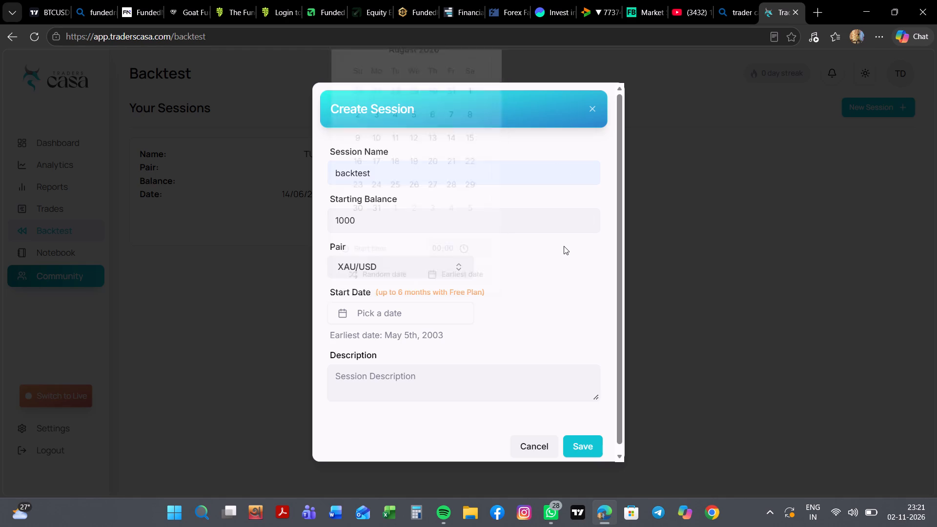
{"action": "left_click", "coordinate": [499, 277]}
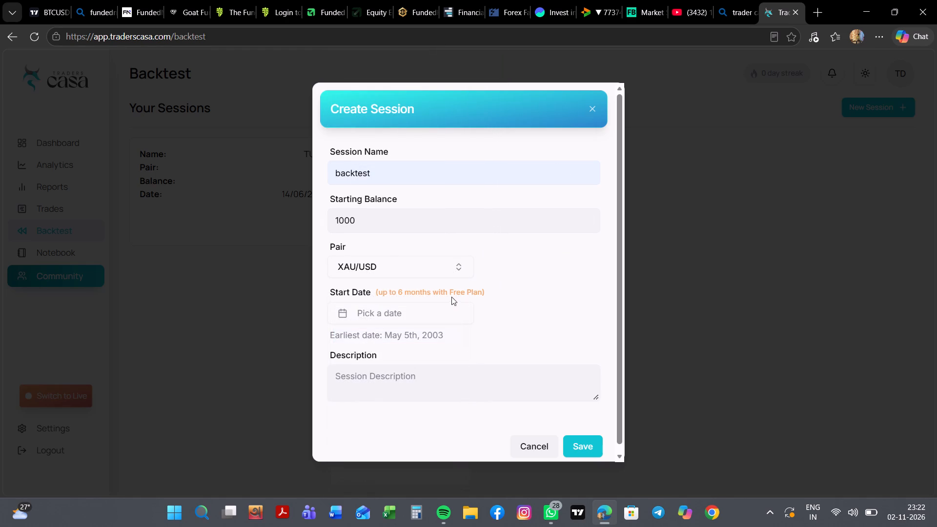
Fill in the session's start date and time using the random date option.
{"action": "left_click", "coordinate": [405, 312]}
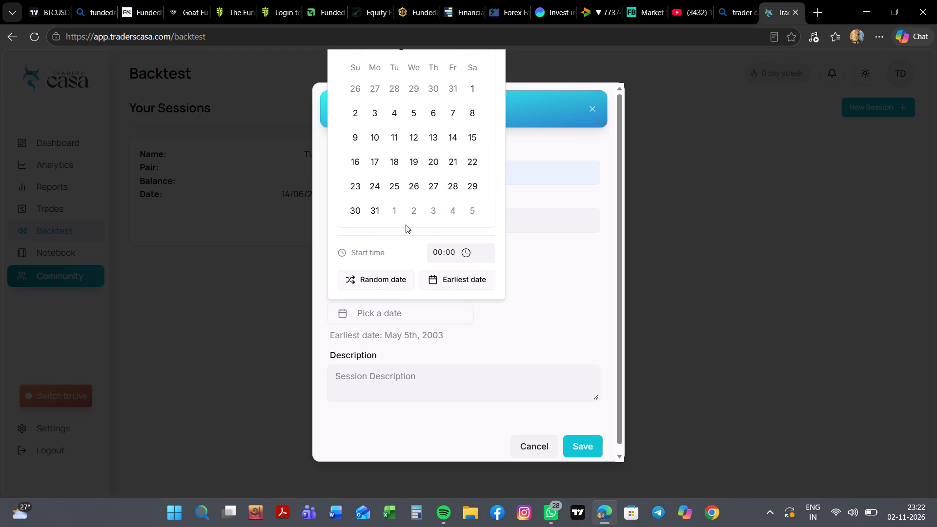
{"action": "left_click", "coordinate": [371, 249]}
{"action": "left_click", "coordinate": [401, 277]}
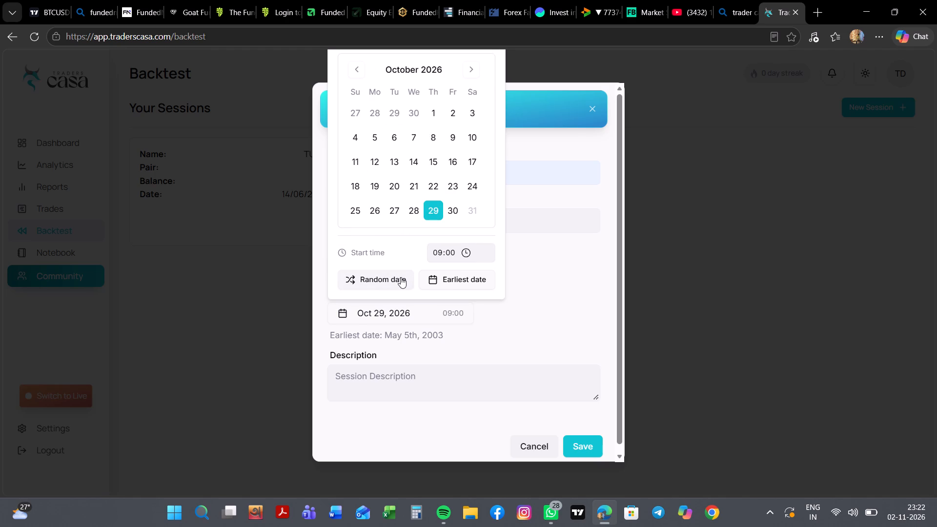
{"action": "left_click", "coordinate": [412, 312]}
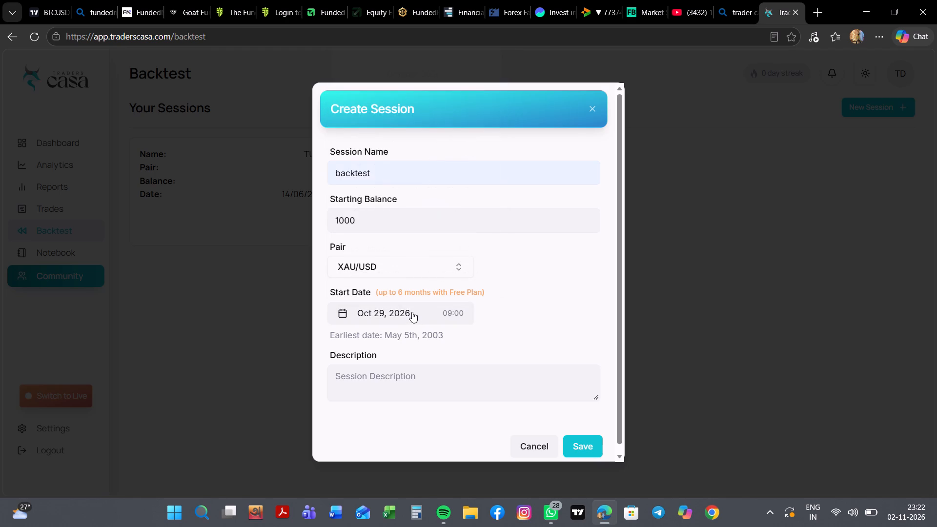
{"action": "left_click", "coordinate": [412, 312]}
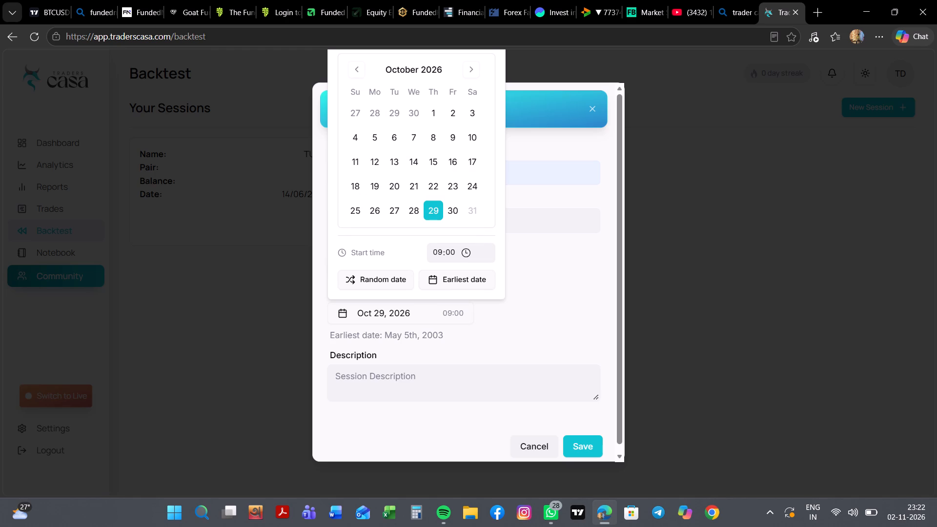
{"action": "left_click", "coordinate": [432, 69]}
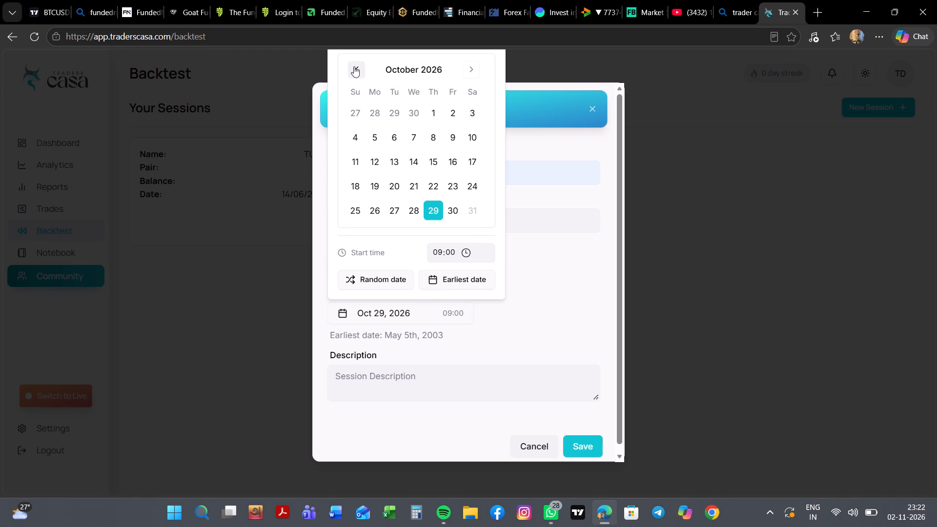
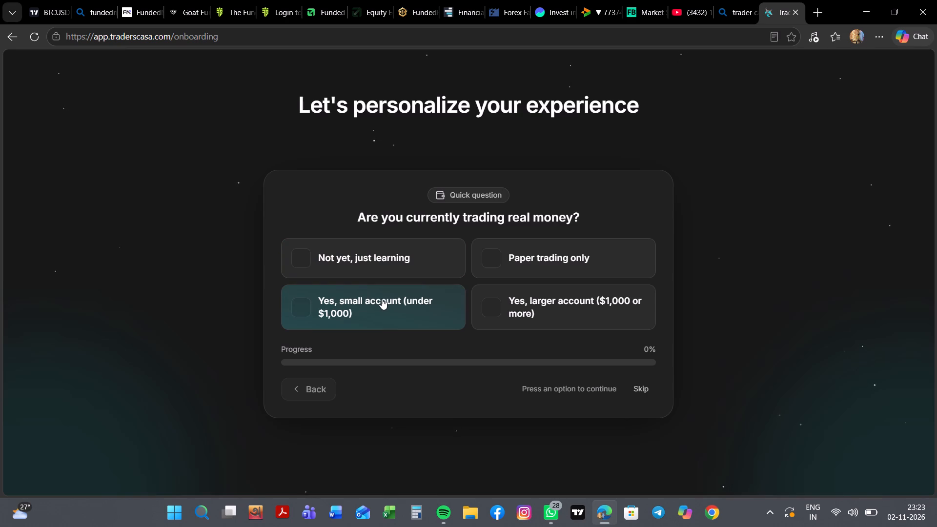
Complete the onboarding survey with: small account (under $1,000), Become profitable, some testing but not confident, and Emotional decisions / breaking my rules.
{"action": "left_click", "coordinate": [296, 306]}
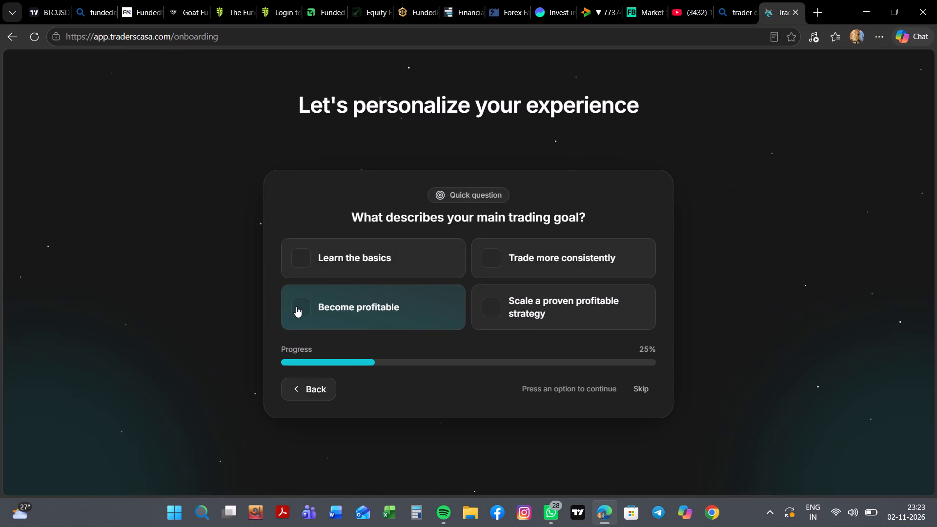
{"action": "left_click", "coordinate": [299, 306]}
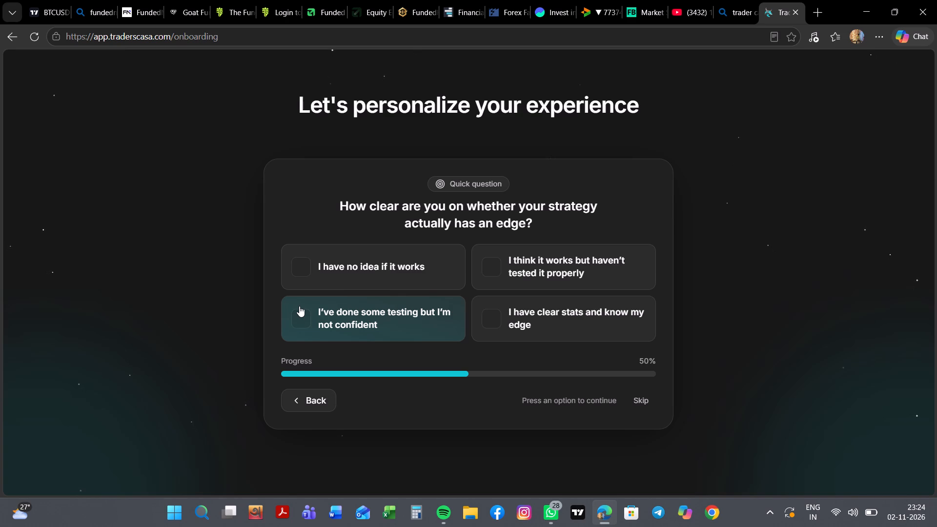
{"action": "left_click", "coordinate": [300, 311]}
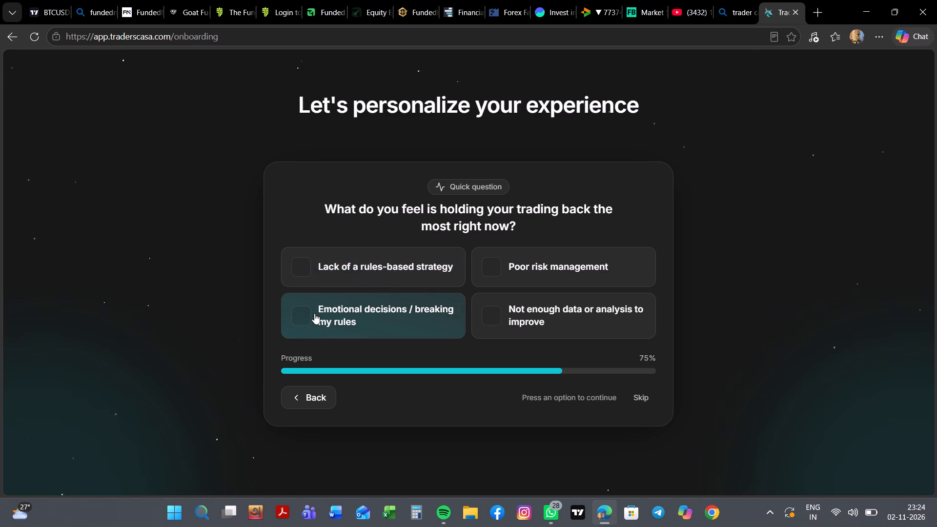
{"action": "left_click", "coordinate": [314, 313]}
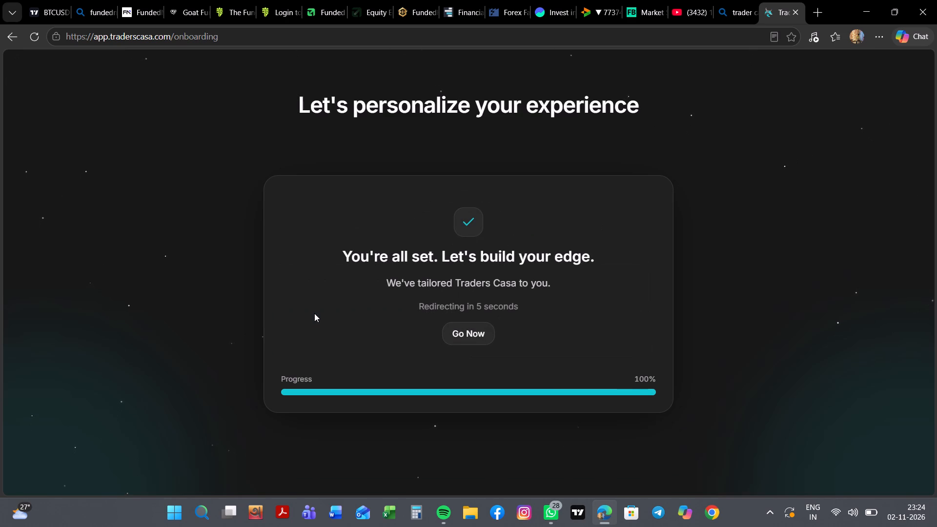
{"action": "left_click", "coordinate": [480, 332]}
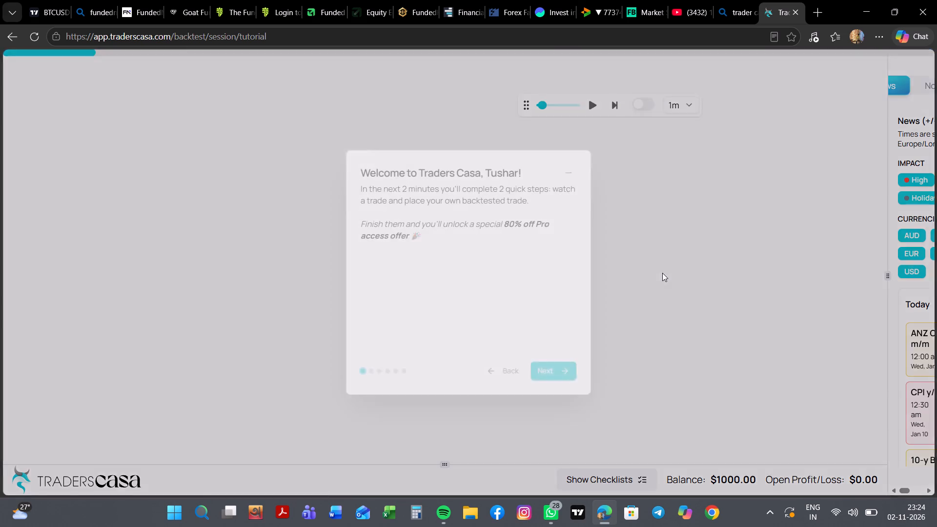
Go through the tutorial's welcome and Time Travel pages and watch the preloaded GBP/USD sample trade play out.
{"action": "left_click", "coordinate": [553, 380]}
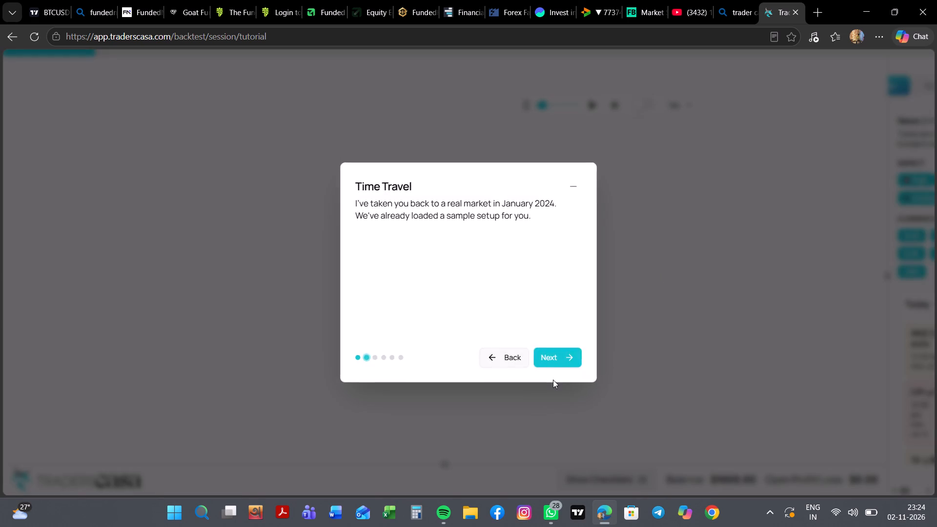
{"action": "left_click", "coordinate": [561, 362]}
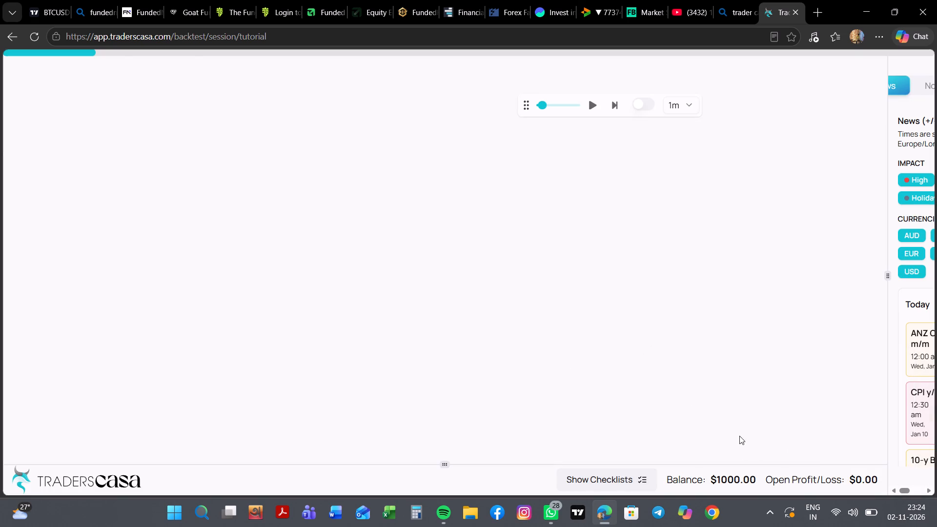
{"action": "left_click", "coordinate": [820, 451]}
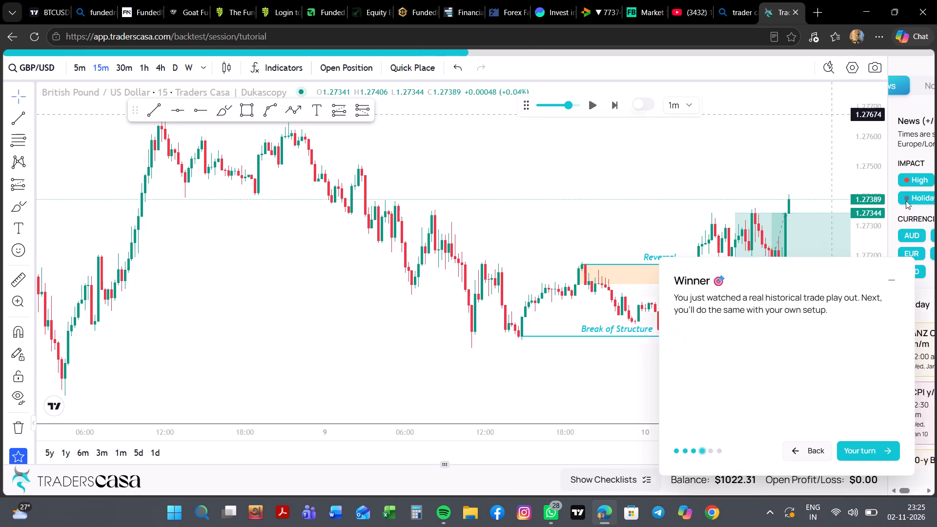
Have the tutorial place its own sample trade in the Place Your Own Trade stage, follow it to the result, and finish that stage.
{"action": "left_click", "coordinate": [863, 447]}
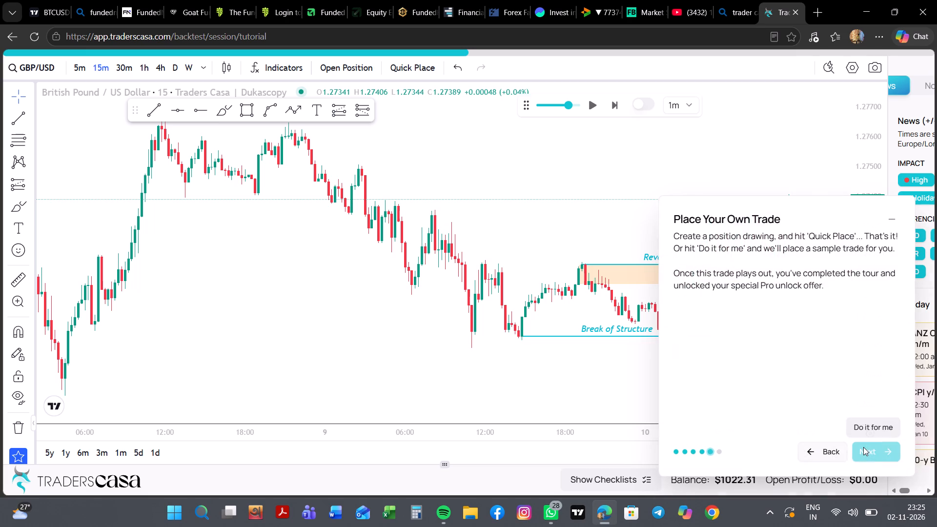
{"action": "left_click", "coordinate": [876, 425]}
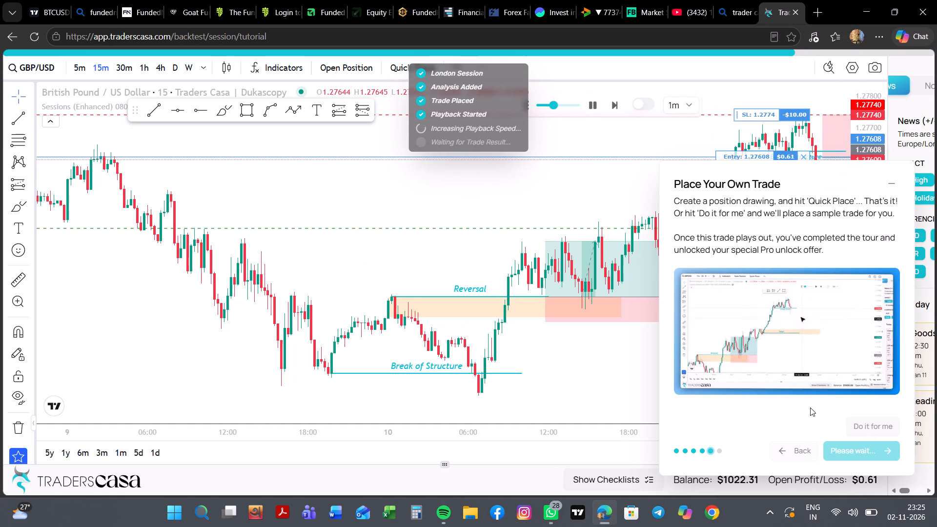
{"action": "scroll", "coordinate": [619, 348], "scroll_direction": "left", "scroll_amount": 5}
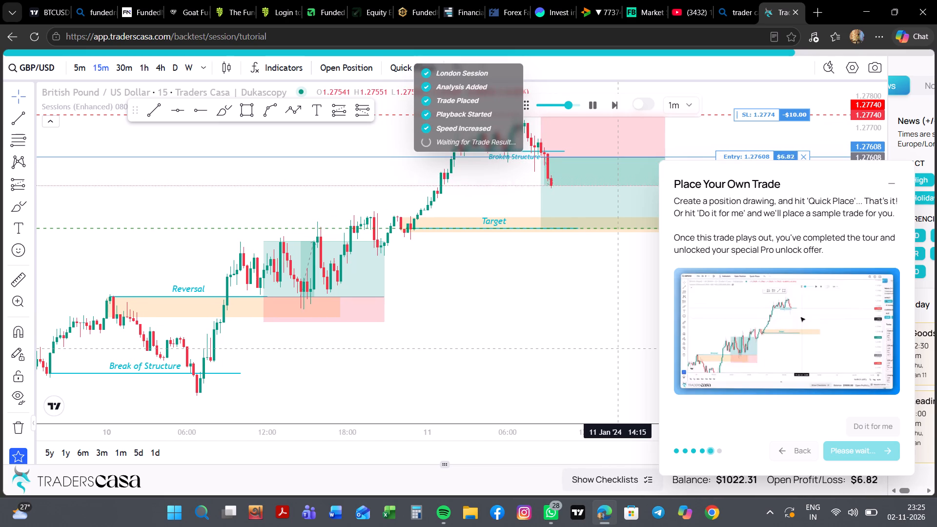
{"action": "scroll", "coordinate": [619, 348], "scroll_direction": "left", "scroll_amount": 2}
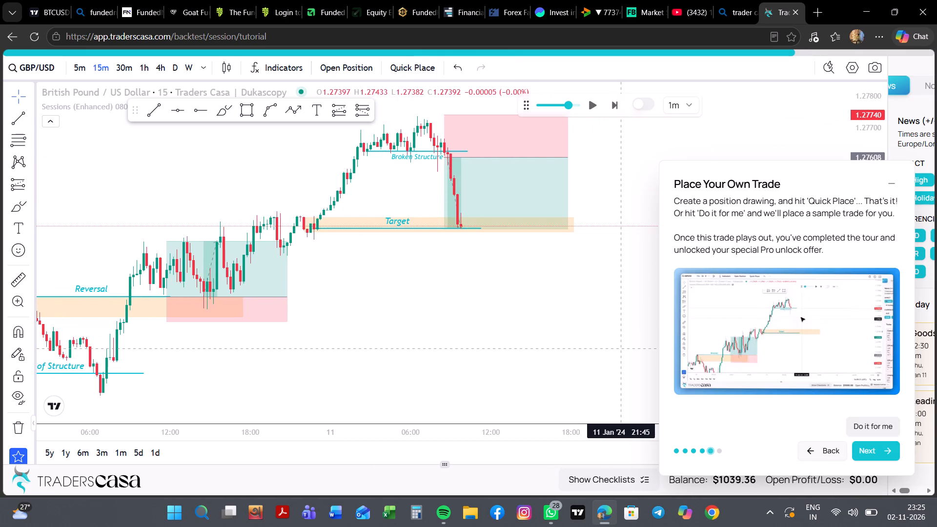
{"action": "left_click", "coordinate": [865, 451]}
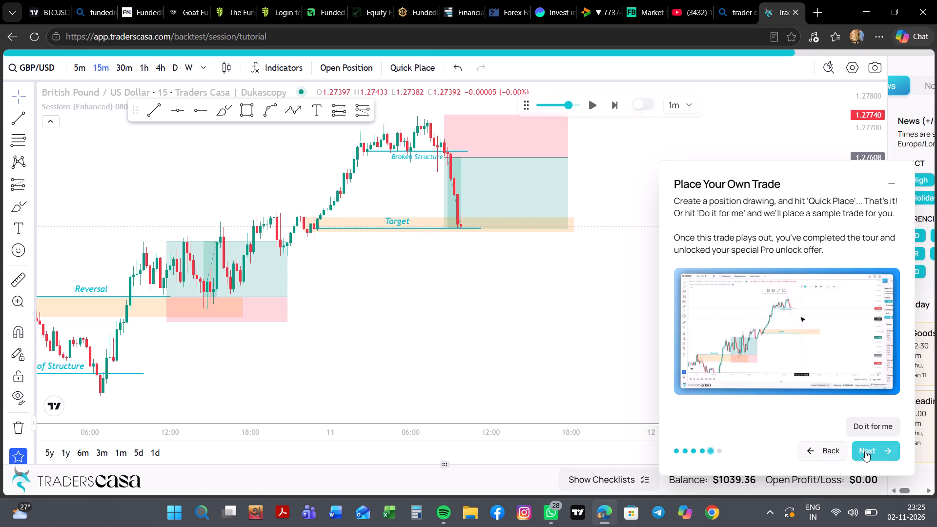
{"action": "left_click", "coordinate": [557, 322]}
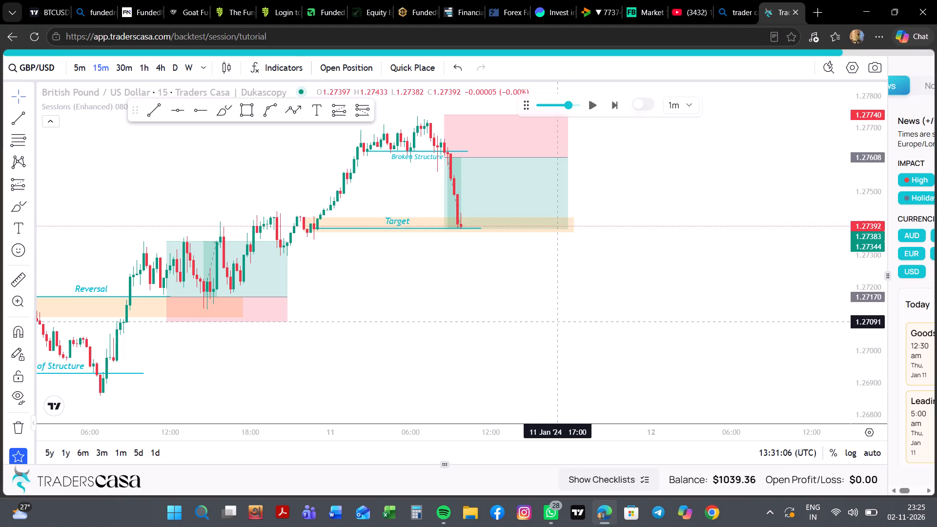
{"action": "left_click_drag", "start_coordinate": [593, 297], "coordinate": [614, 346]}
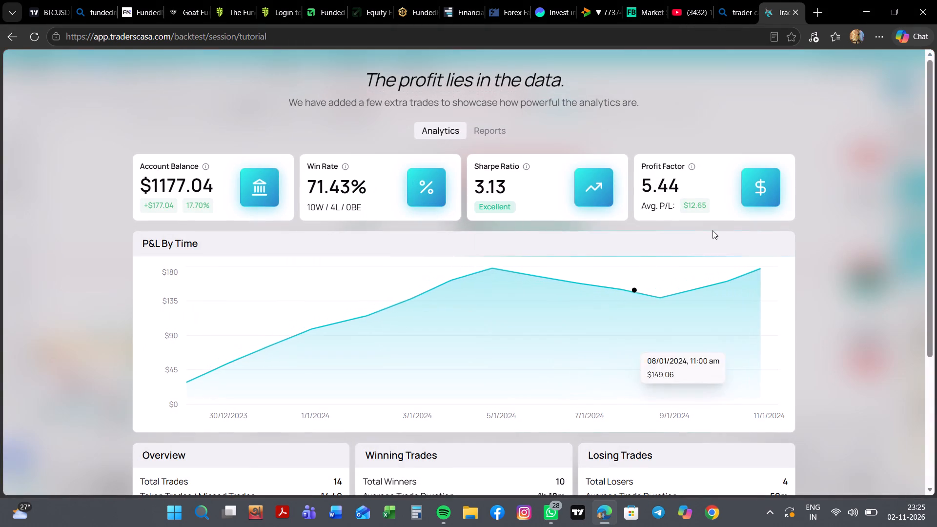
Look over the sample trade analytics and continue to the sign-up offer.
{"action": "scroll", "coordinate": [708, 238], "scroll_direction": "down", "scroll_amount": 3}
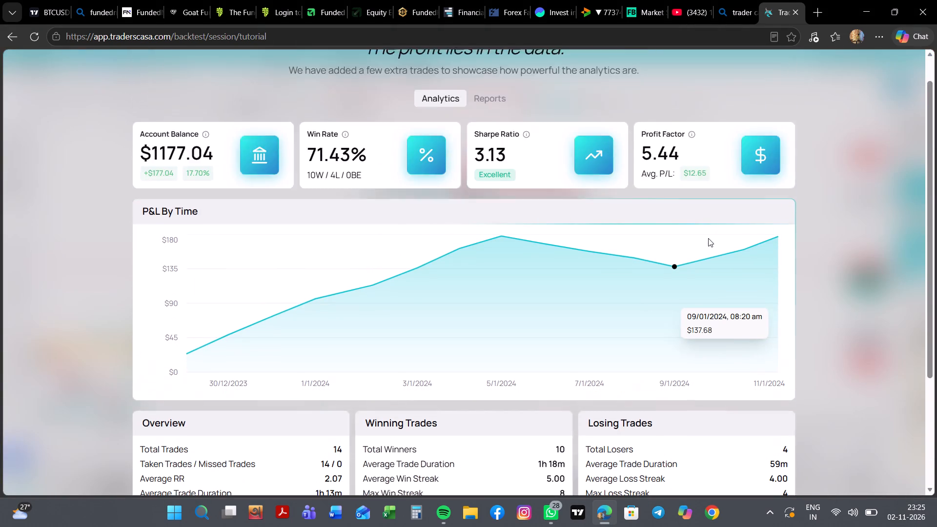
{"action": "scroll", "coordinate": [708, 238], "scroll_direction": "down", "scroll_amount": 1}
{"action": "left_click", "coordinate": [772, 469]}
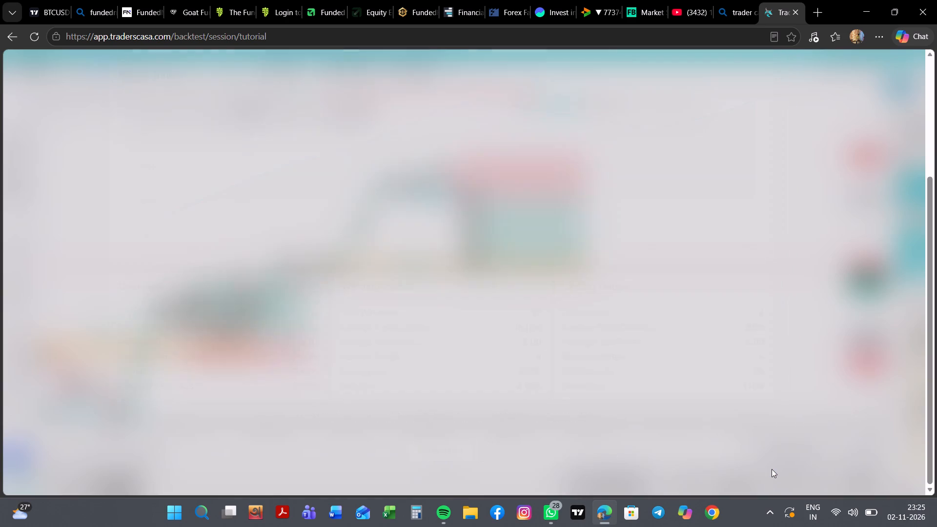
Review the sign-up offer for the $5 seven-day Pro Plan and claim it.
{"action": "left_click", "coordinate": [652, 289]}
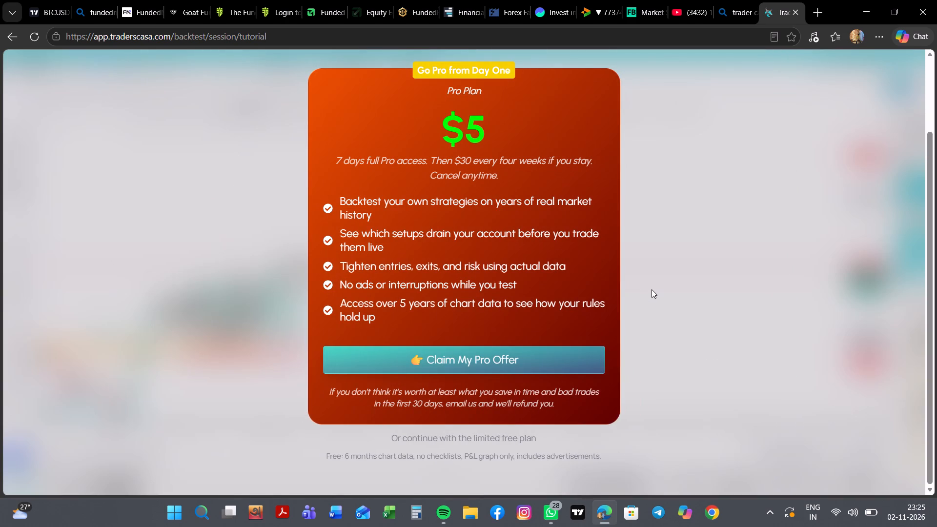
{"action": "left_click", "coordinate": [653, 277]}
{"action": "scroll", "coordinate": [653, 277], "scroll_direction": "up", "scroll_amount": 3}
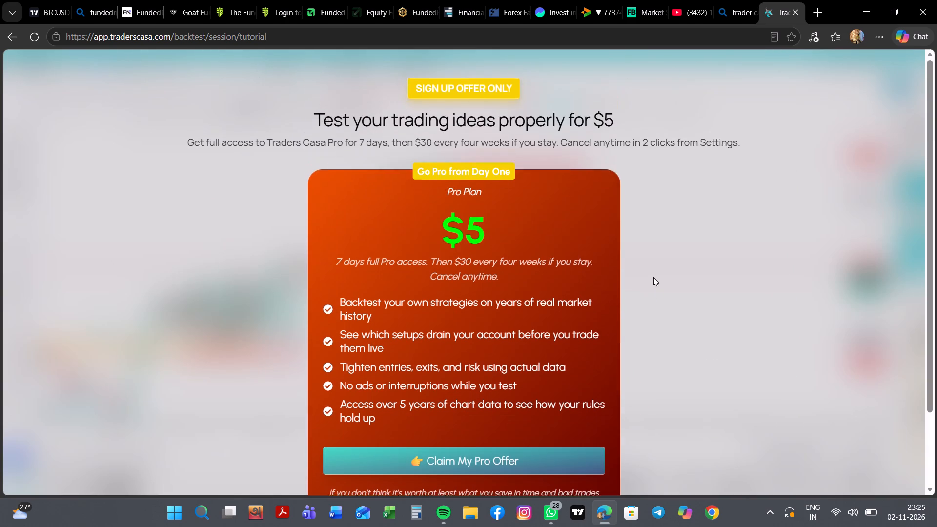
{"action": "scroll", "coordinate": [653, 277], "scroll_direction": "up", "scroll_amount": 1}
{"action": "scroll", "coordinate": [653, 277], "scroll_direction": "down", "scroll_amount": 3}
{"action": "scroll", "coordinate": [653, 277], "scroll_direction": "up", "scroll_amount": 5}
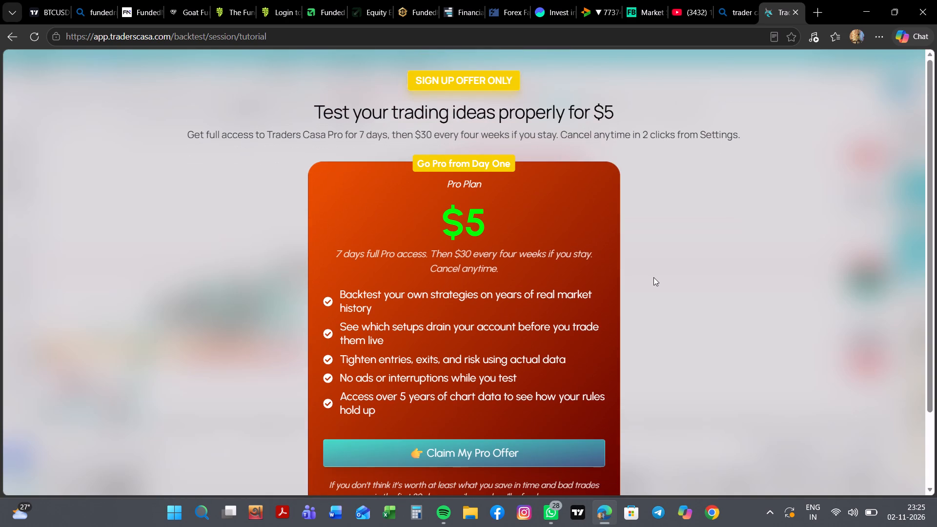
{"action": "left_click", "coordinate": [468, 451]}
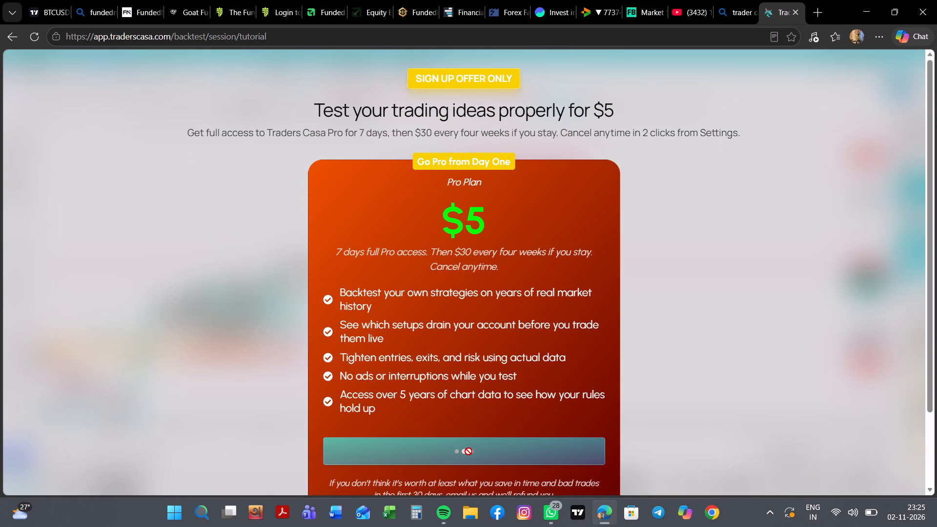
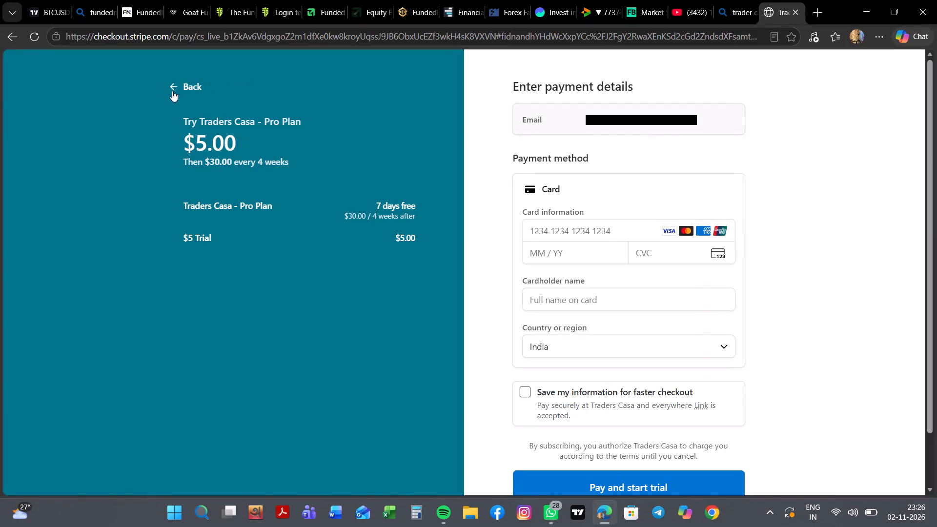
Leave the checkout without paying, return to the $5 Pro Plan sign-up offer, and review its terms and the free plan option.
{"action": "left_click", "coordinate": [172, 89]}
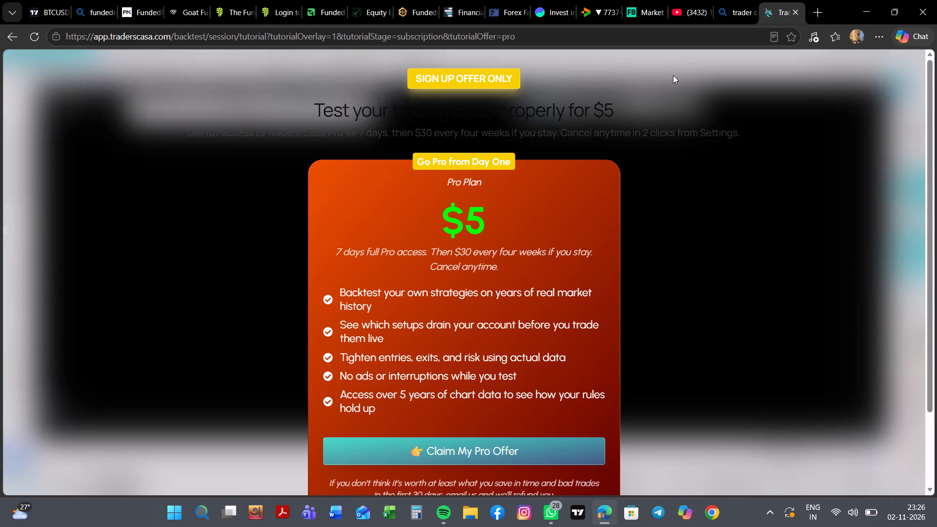
{"action": "scroll", "coordinate": [262, 198], "scroll_direction": "down", "scroll_amount": 6}
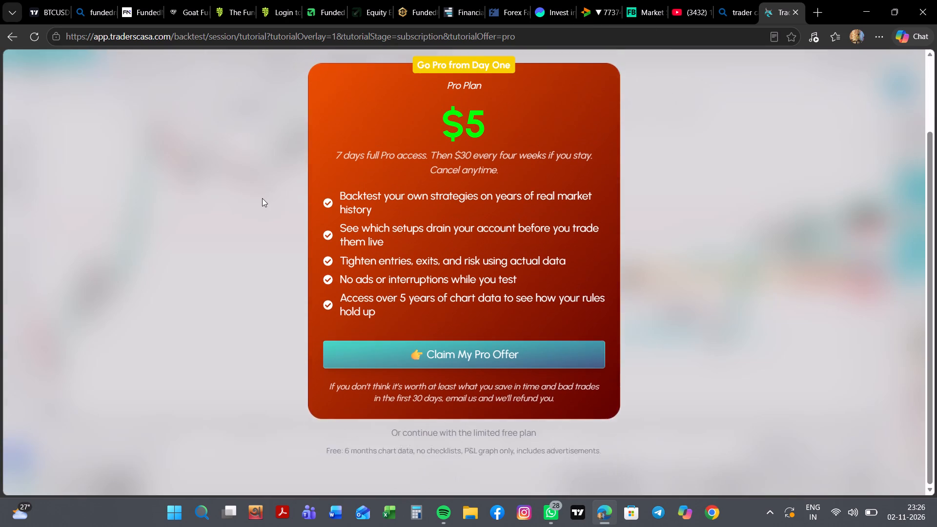
{"action": "scroll", "coordinate": [262, 198], "scroll_direction": "down", "scroll_amount": 3}
{"action": "scroll", "coordinate": [262, 198], "scroll_direction": "up", "scroll_amount": 5}
Go back from the Pro Plan sign-up offer to the previous page.
{"action": "left_click", "coordinate": [16, 33]}
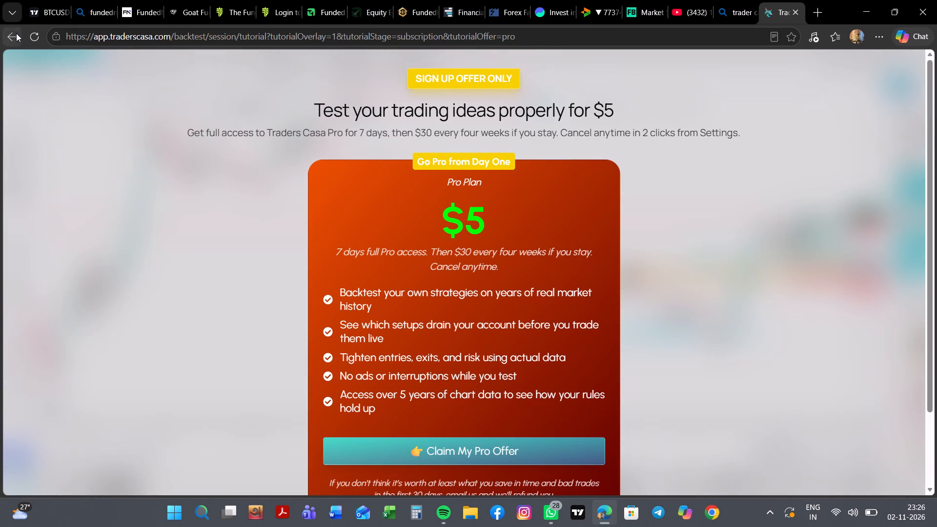
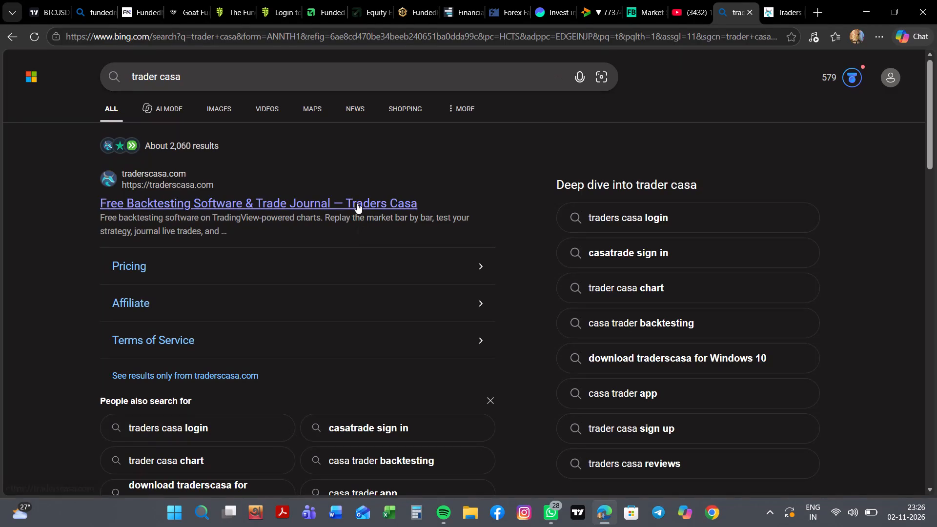
Open the Traders Casa site from the search results, enter the app, and go to the Backtest section.
{"action": "left_click", "coordinate": [356, 203]}
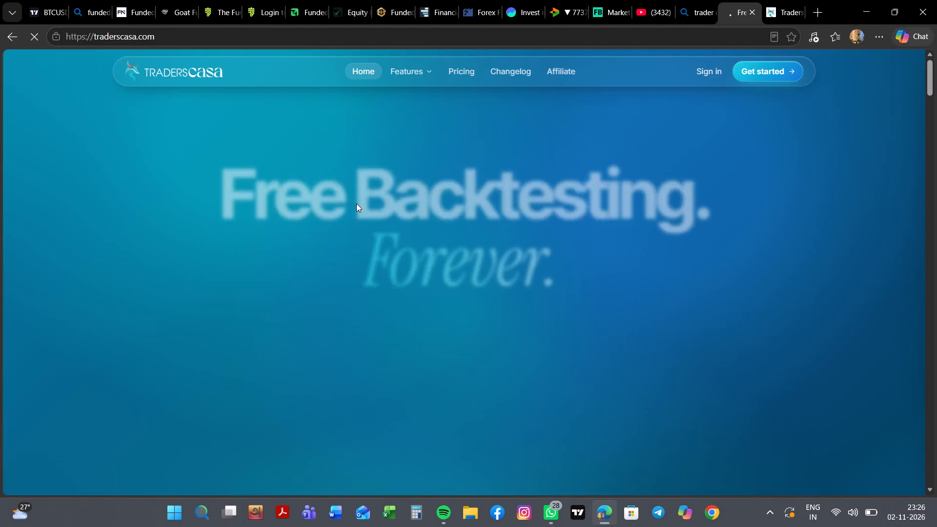
{"action": "left_click", "coordinate": [780, 61]}
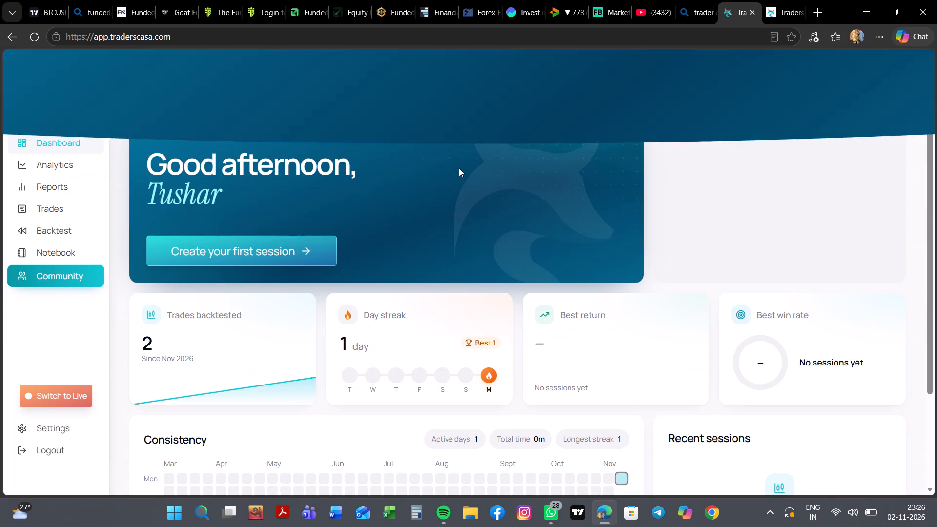
{"action": "left_click", "coordinate": [43, 228]}
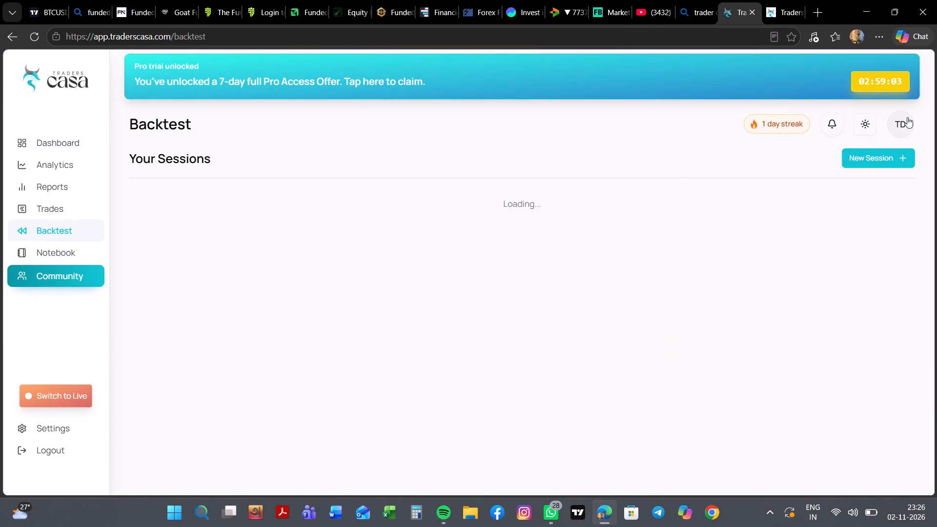
Start a new backtest session, continue past the trader profile checklist, and choose XAU/USD as the pair.
{"action": "left_click", "coordinate": [875, 159]}
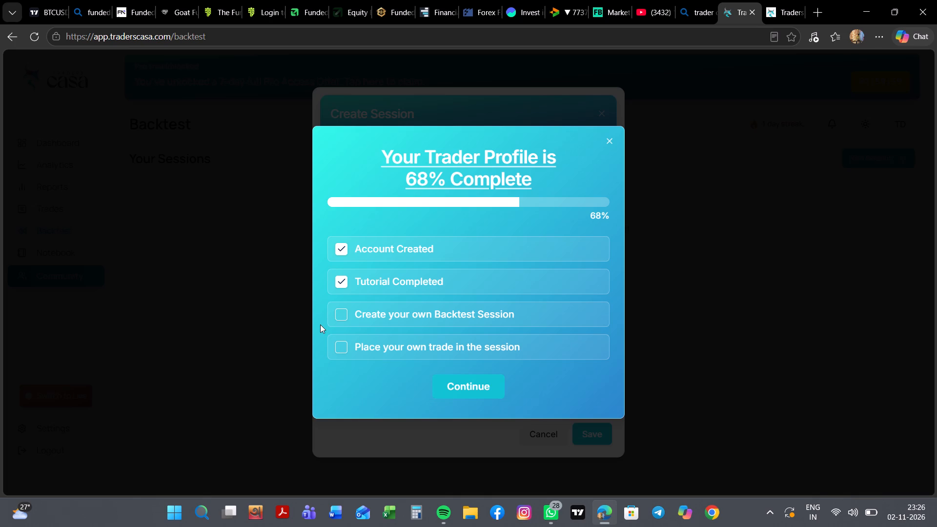
{"action": "left_click", "coordinate": [338, 315]}
{"action": "left_click", "coordinate": [339, 350]}
{"action": "left_click", "coordinate": [474, 391]}
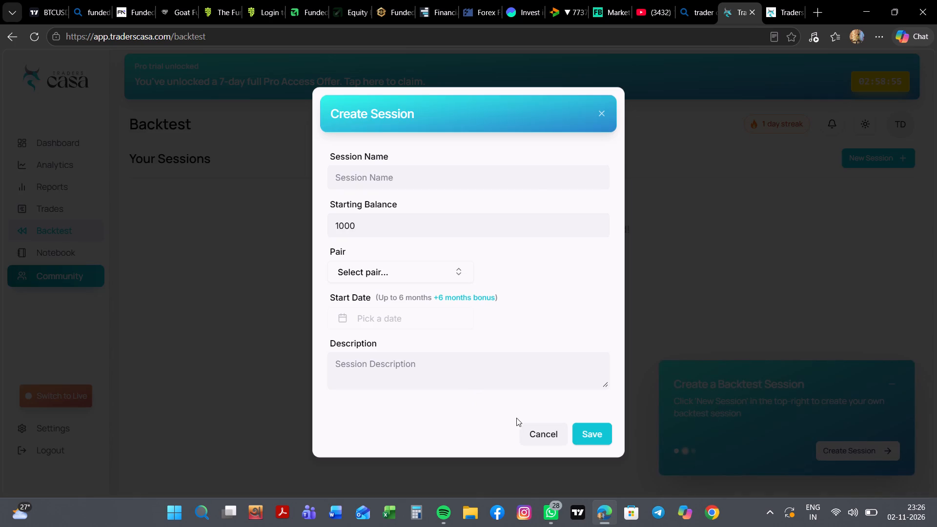
{"action": "left_click", "coordinate": [451, 277]}
{"action": "scroll", "coordinate": [435, 379], "scroll_direction": "down", "scroll_amount": 2}
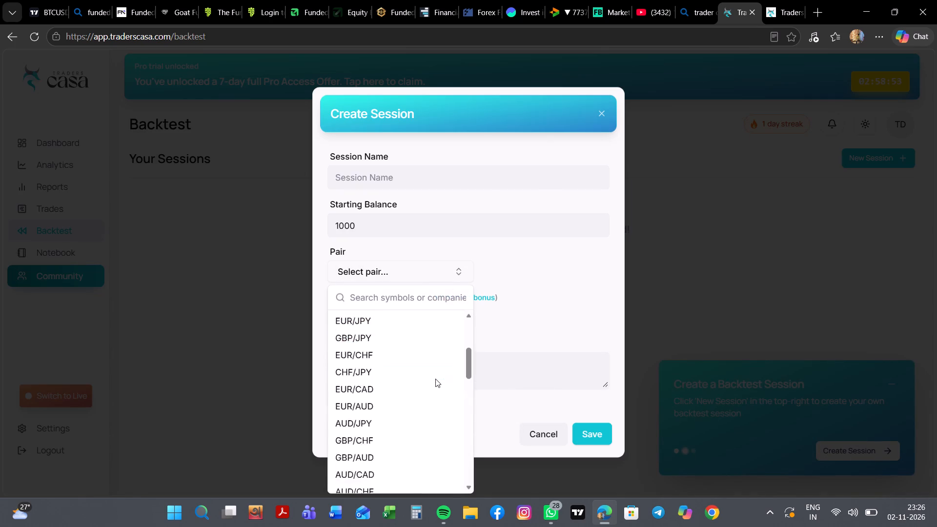
{"action": "scroll", "coordinate": [435, 379], "scroll_direction": "down", "scroll_amount": 4}
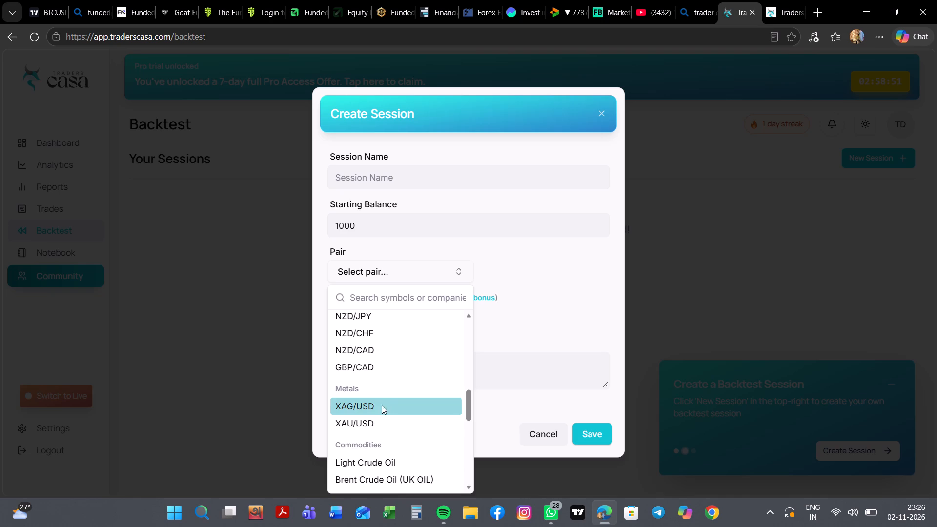
{"action": "left_click", "coordinate": [356, 421]}
Set the session's start date to Aug 1, 2026.
{"action": "left_click", "coordinate": [406, 307]}
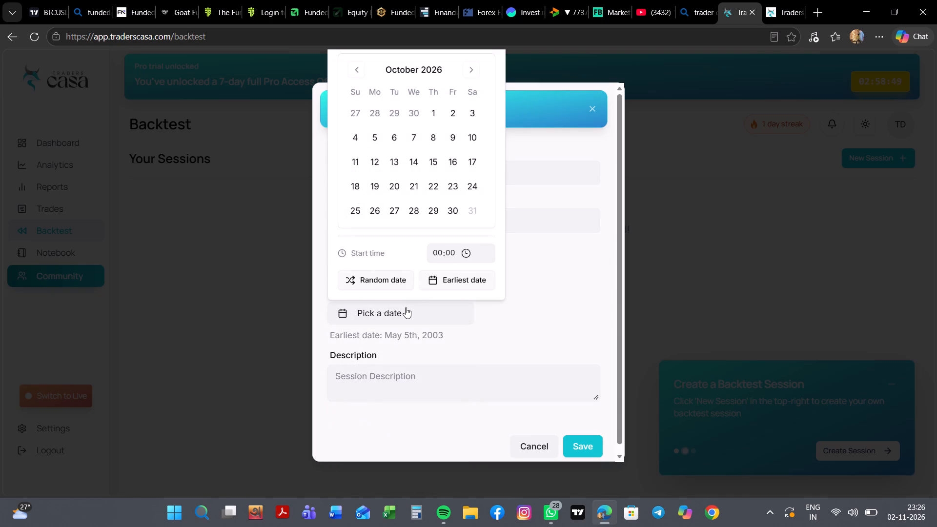
{"action": "triple_click", "coordinate": [356, 68]}
{"action": "double_click", "coordinate": [356, 68]}
{"action": "left_click", "coordinate": [339, 84]}
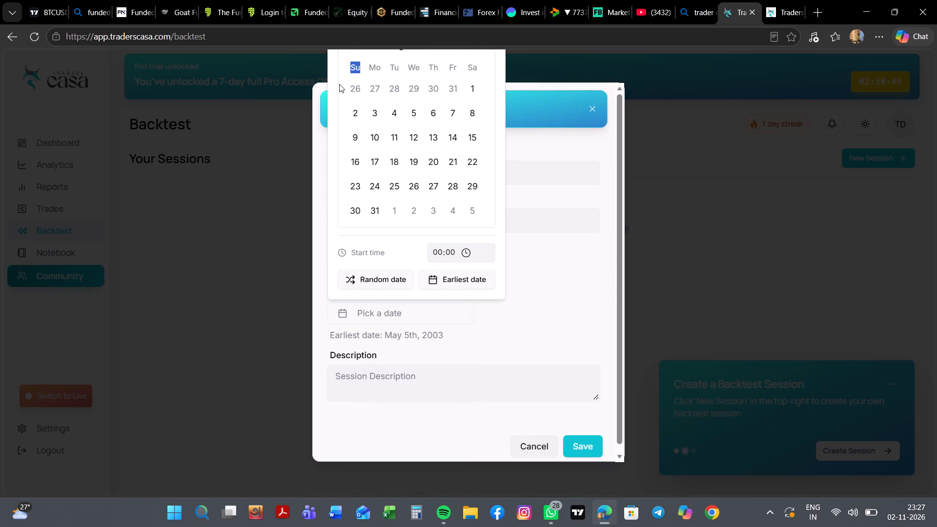
{"action": "scroll", "coordinate": [357, 86], "scroll_direction": "up", "scroll_amount": 1}
{"action": "left_click", "coordinate": [377, 208]}
{"action": "left_click", "coordinate": [470, 94]}
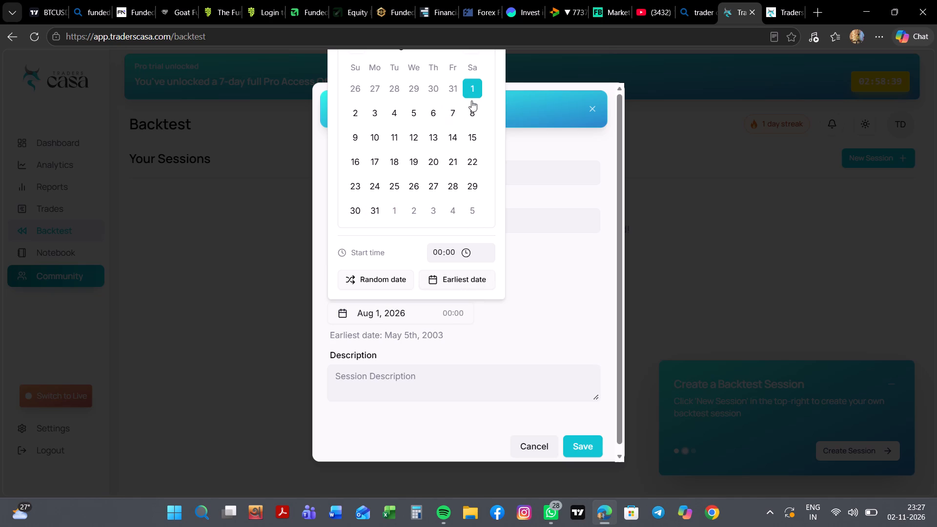
{"action": "left_click", "coordinate": [527, 288]}
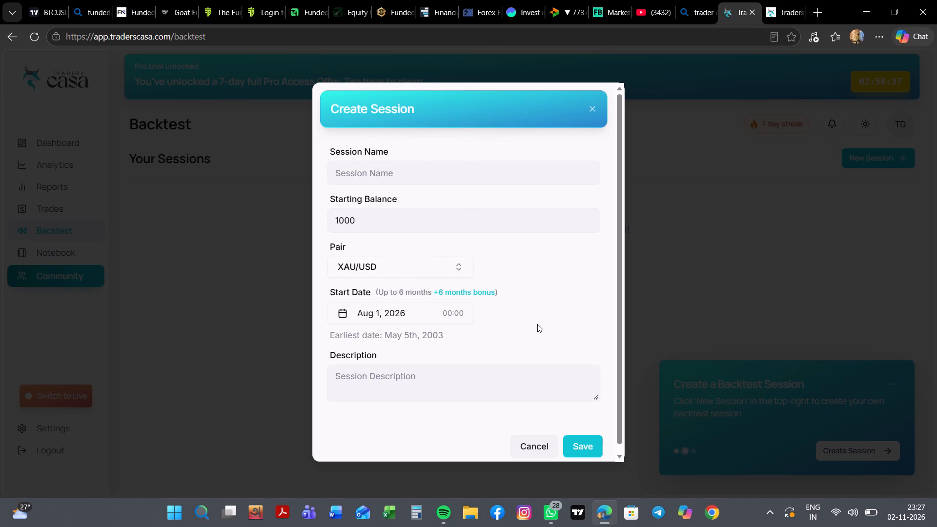
Name the session "backtest" and save it.
{"action": "scroll", "coordinate": [537, 324], "scroll_direction": "up", "scroll_amount": 1}
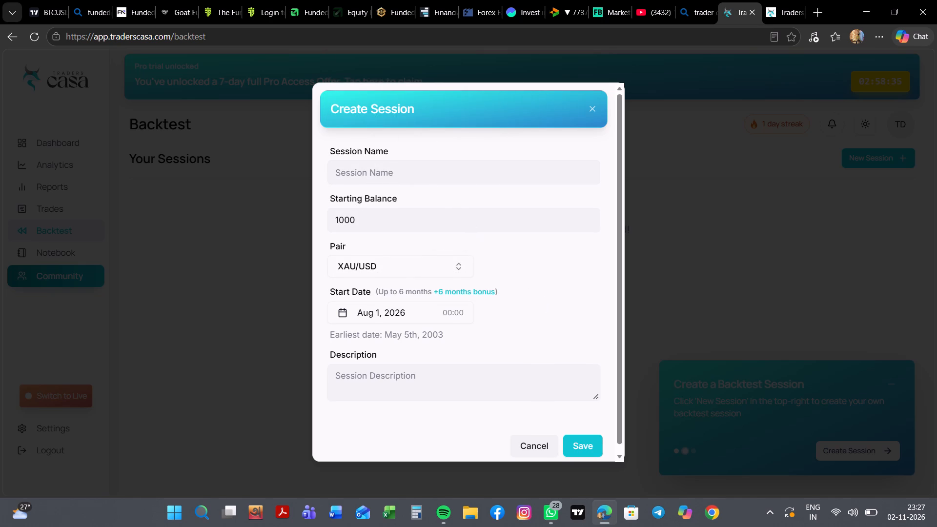
{"action": "left_click", "coordinate": [446, 174]}
{"action": "left_click", "coordinate": [404, 228]}
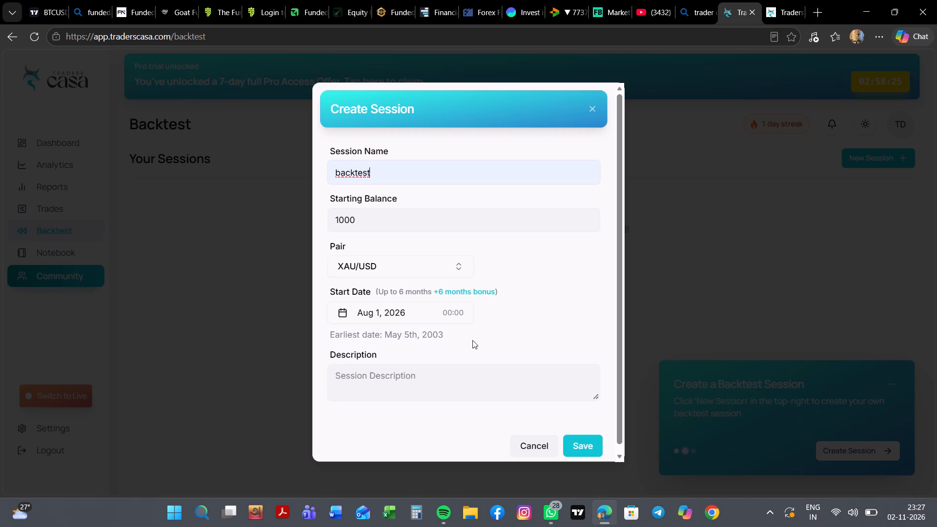
{"action": "left_click", "coordinate": [578, 447]}
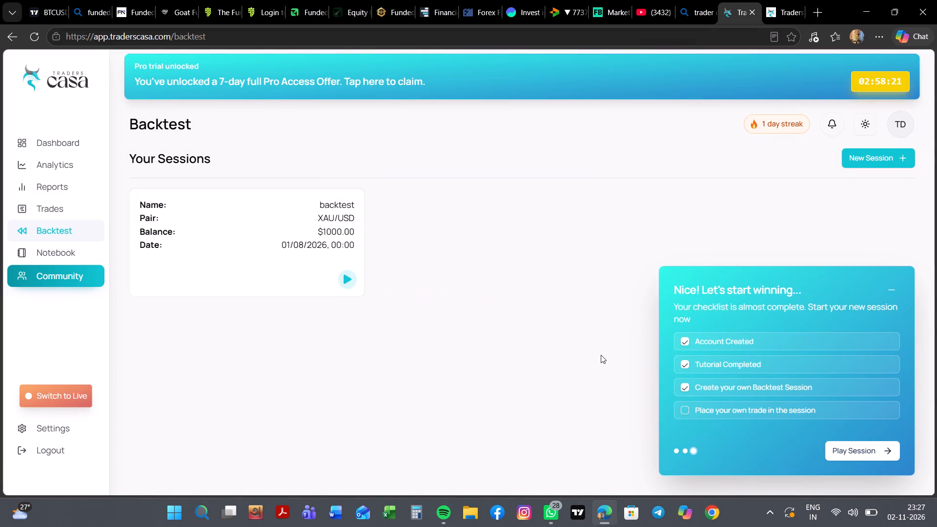
Launch the XAU/USD backtest session and dismiss the tip about placing the first trade.
{"action": "left_click", "coordinate": [345, 276]}
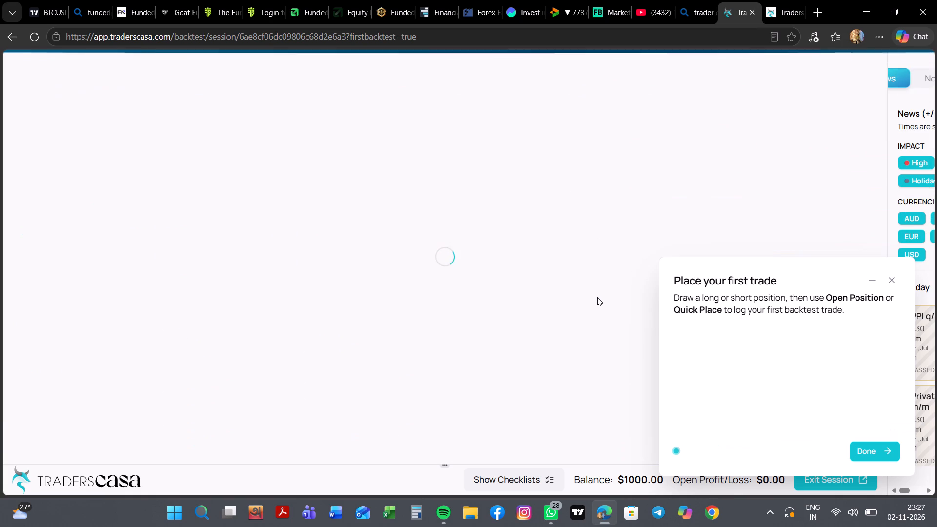
{"action": "left_click", "coordinate": [889, 450]}
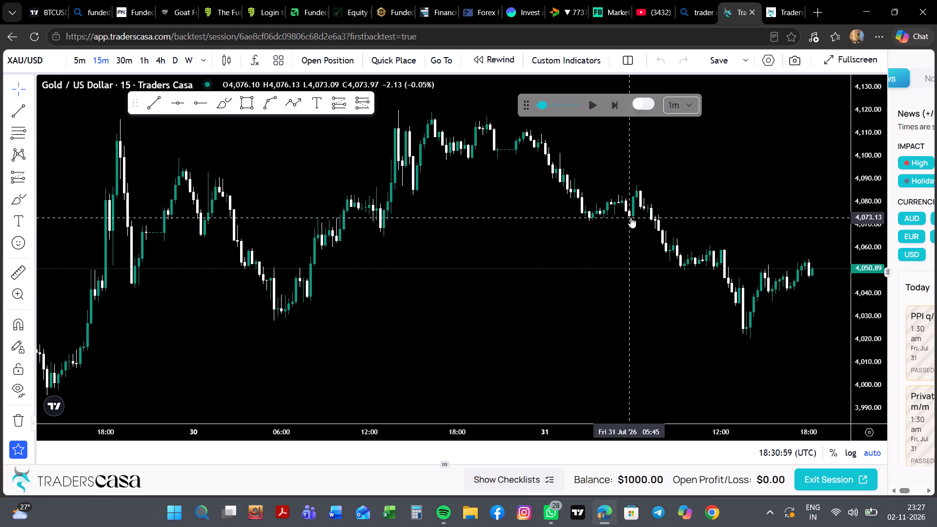
Switch the XAU/USD chart to the weekly timeframe and examine the long-term price action up to the latest candles.
{"action": "scroll", "coordinate": [631, 217], "scroll_direction": "up", "scroll_amount": 2}
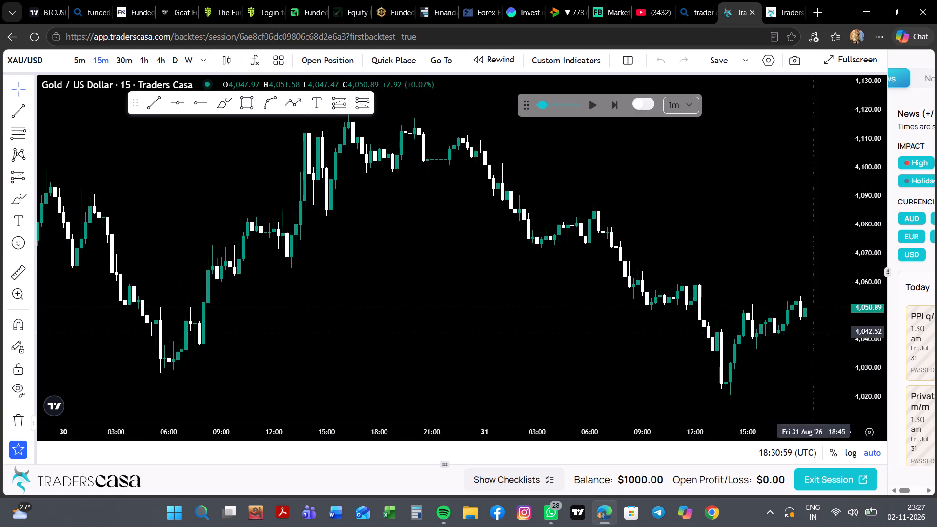
{"action": "scroll", "coordinate": [865, 367], "scroll_direction": "up", "scroll_amount": 2}
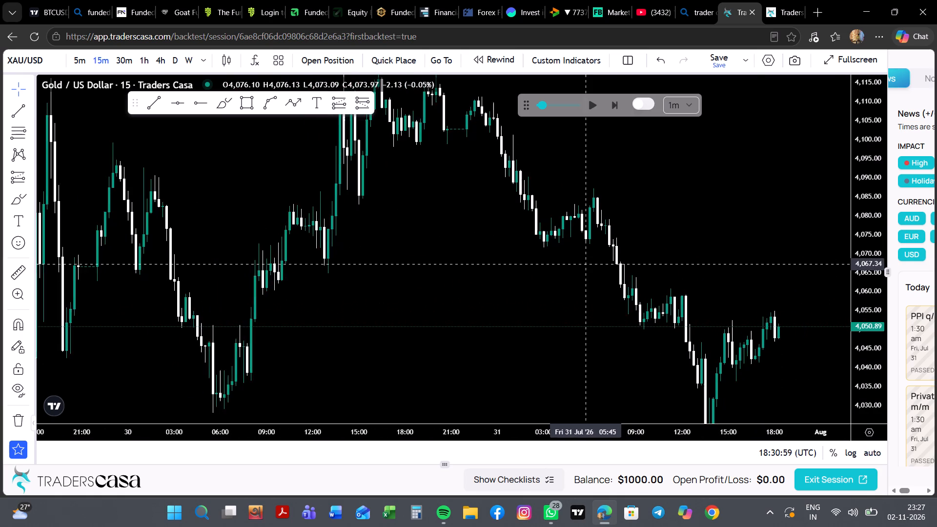
{"action": "left_click", "coordinate": [183, 57]}
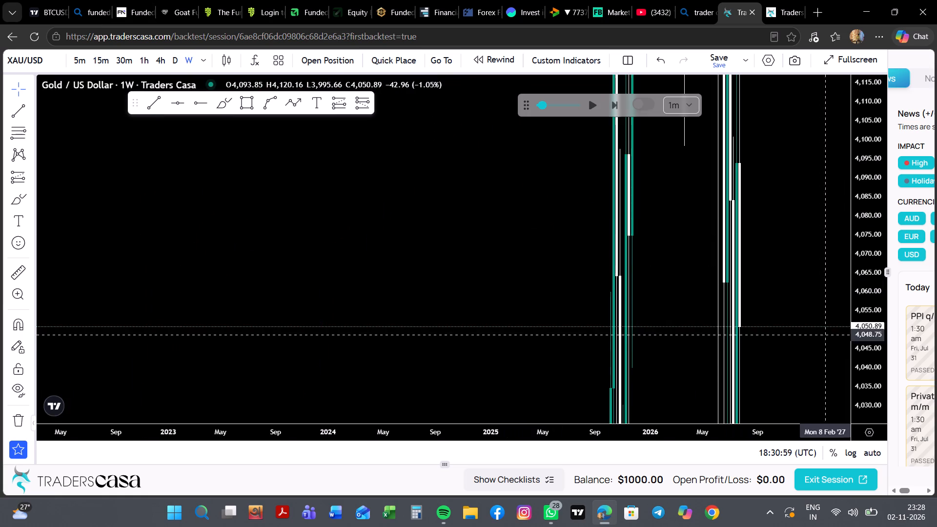
{"action": "scroll", "coordinate": [855, 358], "scroll_direction": "down", "scroll_amount": 10}
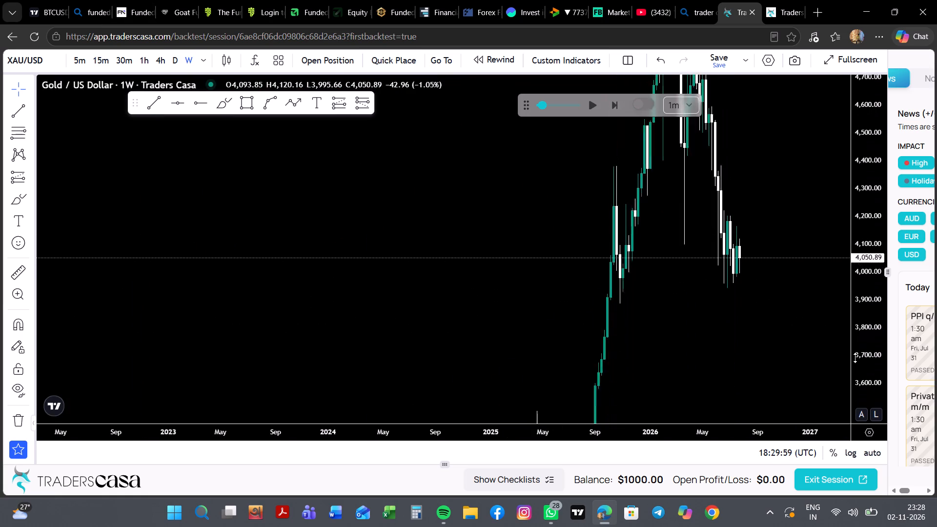
{"action": "scroll", "coordinate": [855, 358], "scroll_direction": "down", "scroll_amount": 5}
{"action": "scroll", "coordinate": [871, 281], "scroll_direction": "up", "scroll_amount": 2}
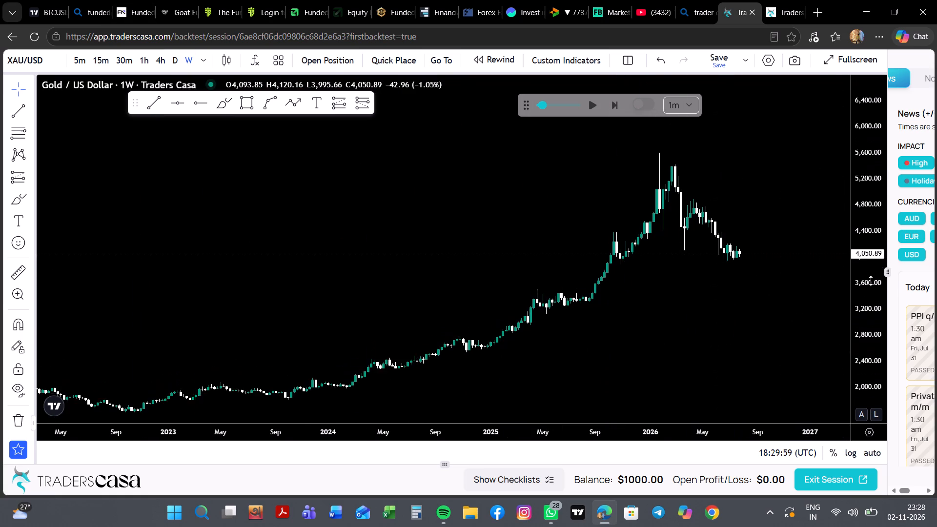
{"action": "scroll", "coordinate": [871, 281], "scroll_direction": "up", "scroll_amount": 6}
{"action": "scroll", "coordinate": [705, 204], "scroll_direction": "up", "scroll_amount": 1}
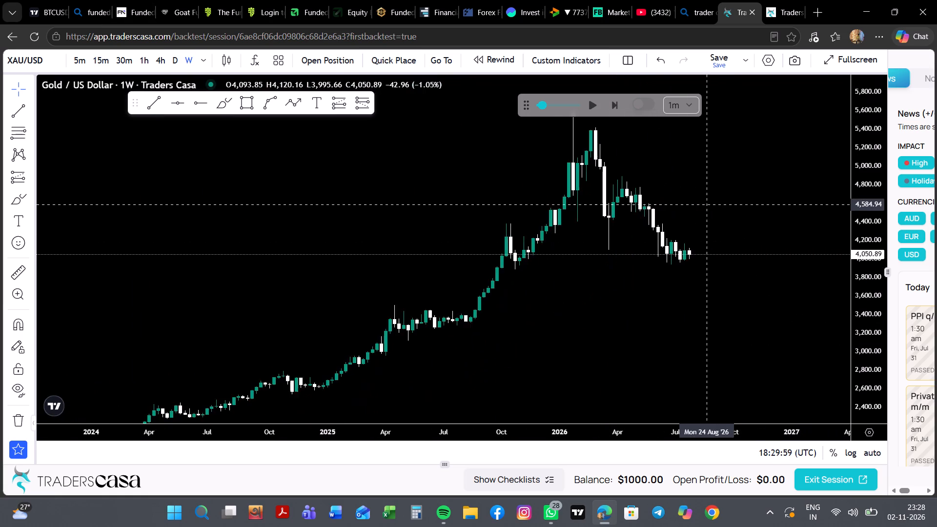
{"action": "scroll", "coordinate": [705, 204], "scroll_direction": "up", "scroll_amount": 1}
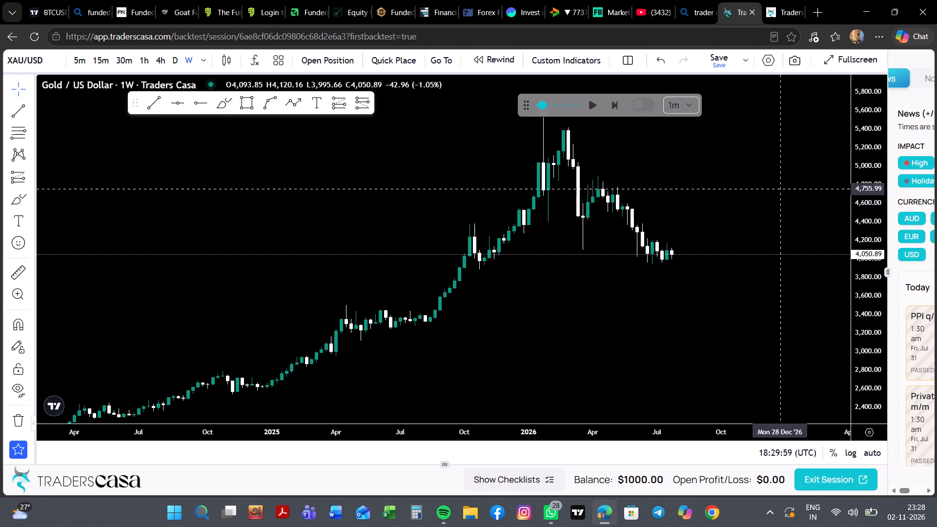
{"action": "scroll", "coordinate": [863, 248], "scroll_direction": "up", "scroll_amount": 3}
{"action": "left_click_drag", "start_coordinate": [738, 217], "coordinate": [652, 233]}
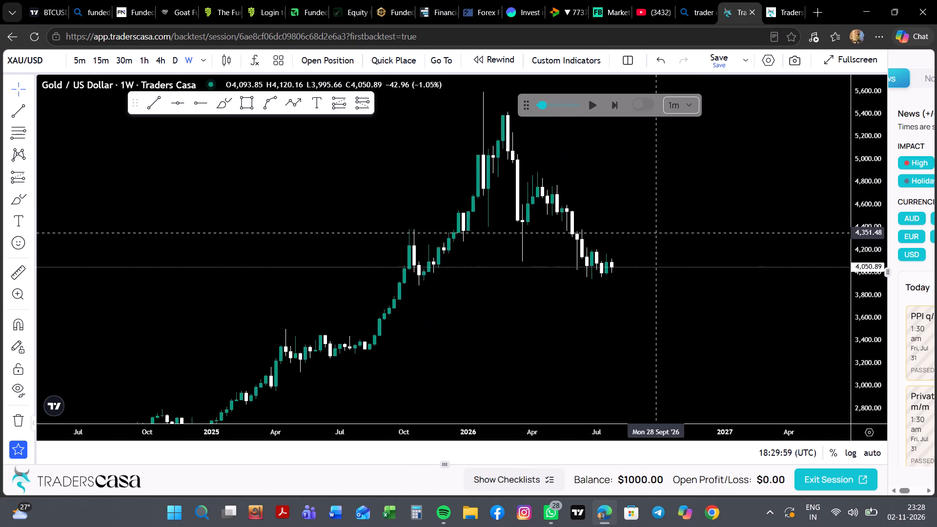
{"action": "left_click_drag", "start_coordinate": [652, 233], "coordinate": [610, 253]}
{"action": "scroll", "coordinate": [610, 253], "scroll_direction": "up", "scroll_amount": 2}
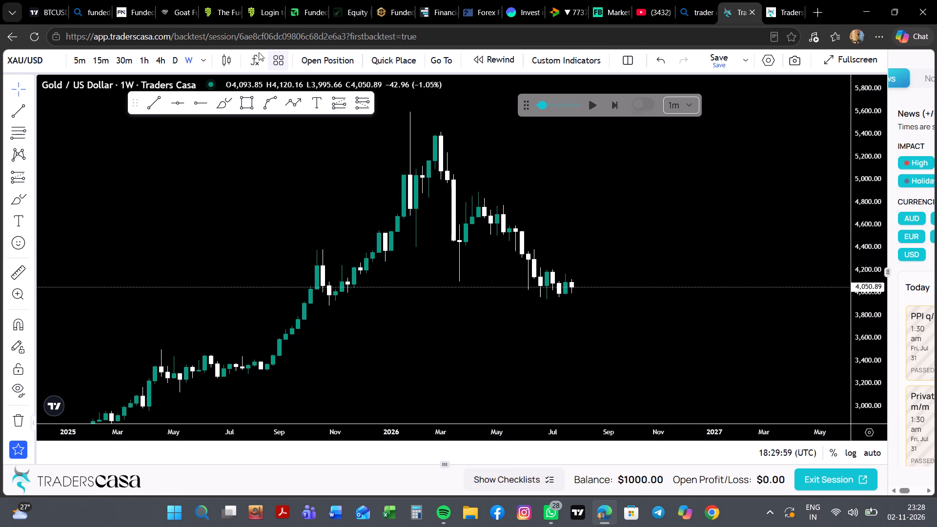
Switch the chart to the daily timeframe and frame the recent candles with empty space after them.
{"action": "left_click", "coordinate": [173, 62]}
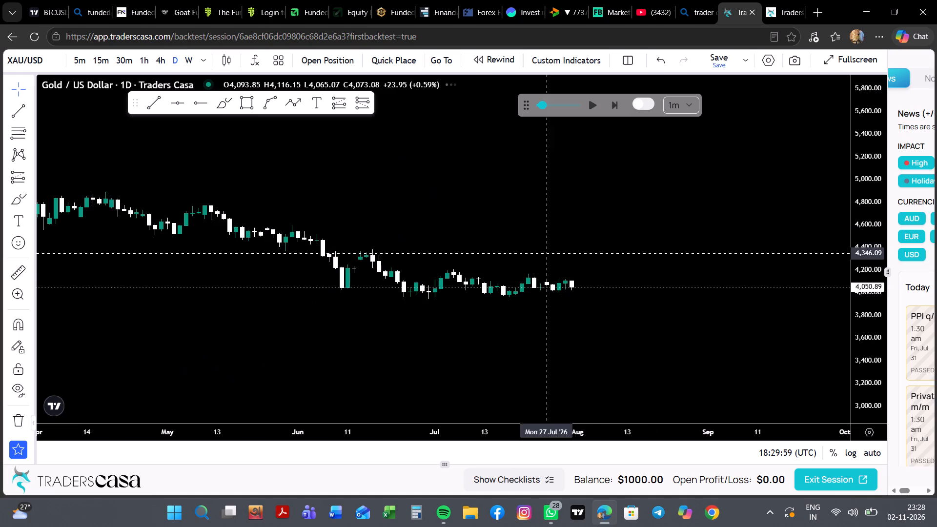
{"action": "scroll", "coordinate": [624, 274], "scroll_direction": "right", "scroll_amount": 4}
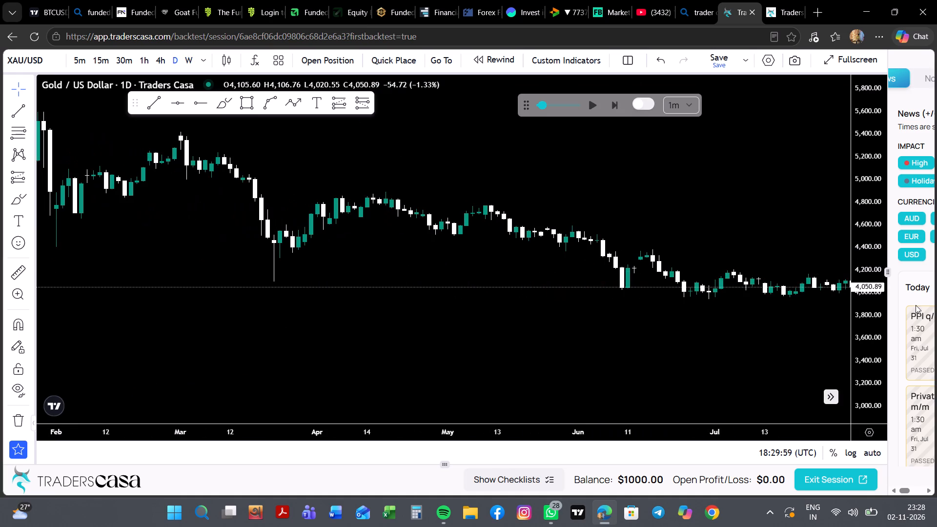
{"action": "scroll", "coordinate": [867, 300], "scroll_direction": "up", "scroll_amount": 7}
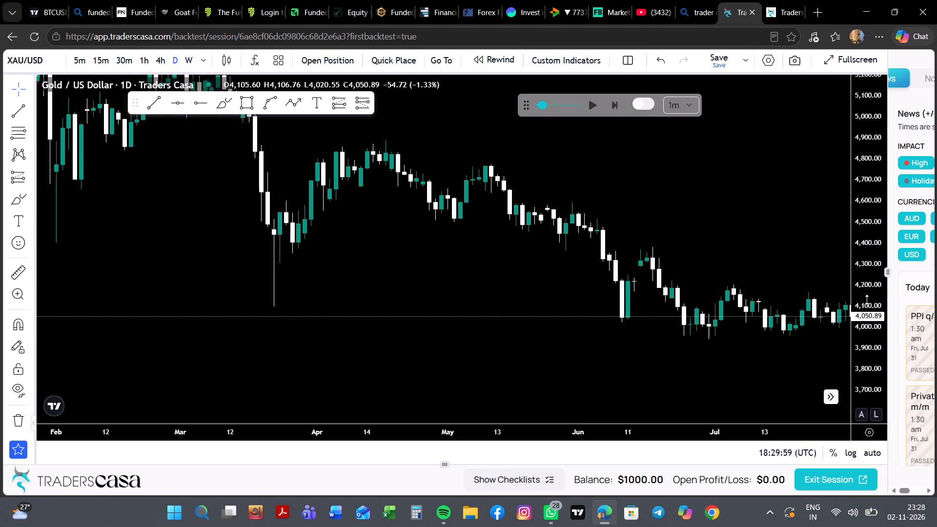
{"action": "scroll", "coordinate": [867, 300], "scroll_direction": "up", "scroll_amount": 5}
{"action": "left_click_drag", "start_coordinate": [552, 284], "coordinate": [285, 256]}
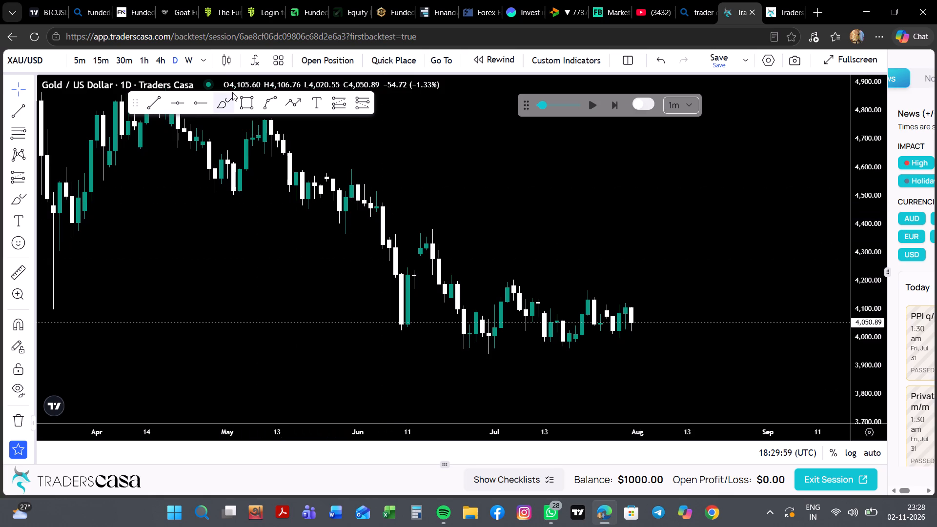
Draw a rectangle zone from about 4,522 down to 4,447, starting 4 June 2026 and extended into early September.
{"action": "left_click", "coordinate": [244, 101]}
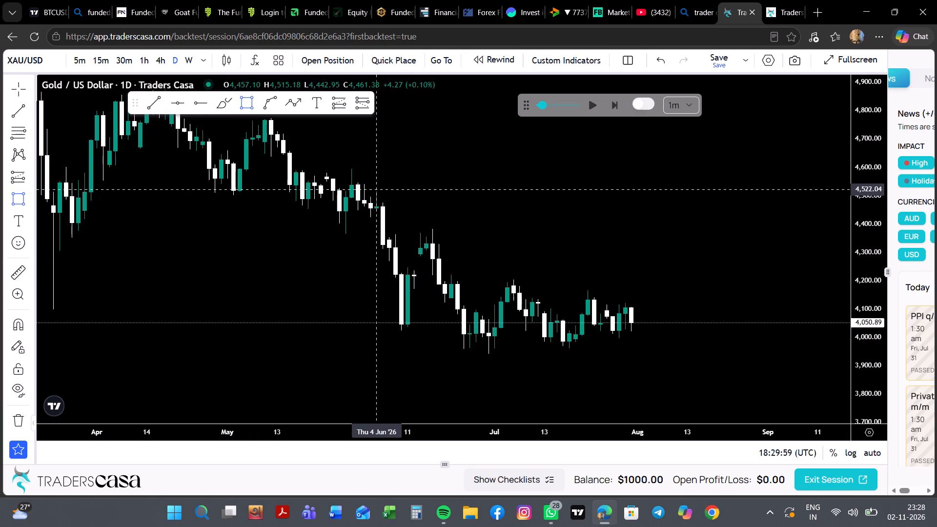
{"action": "left_click", "coordinate": [374, 189]}
{"action": "left_click", "coordinate": [733, 211]}
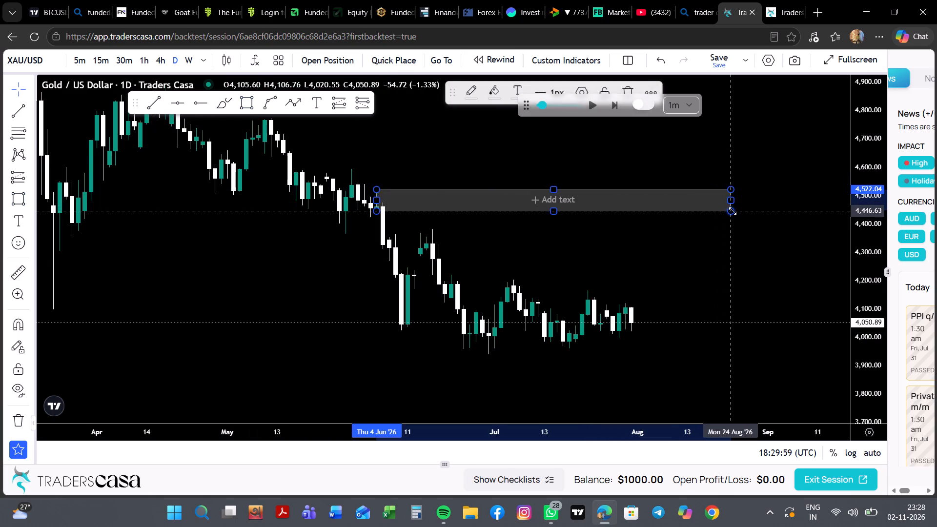
{"action": "left_click_drag", "start_coordinate": [733, 198], "coordinate": [792, 198]}
{"action": "left_click", "coordinate": [743, 258]}
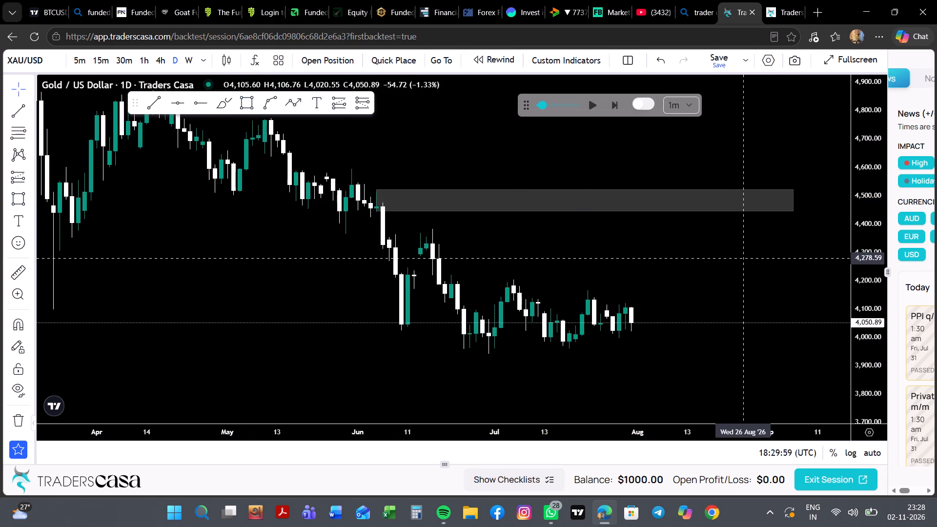
{"action": "scroll", "coordinate": [460, 243], "scroll_direction": "right", "scroll_amount": 1}
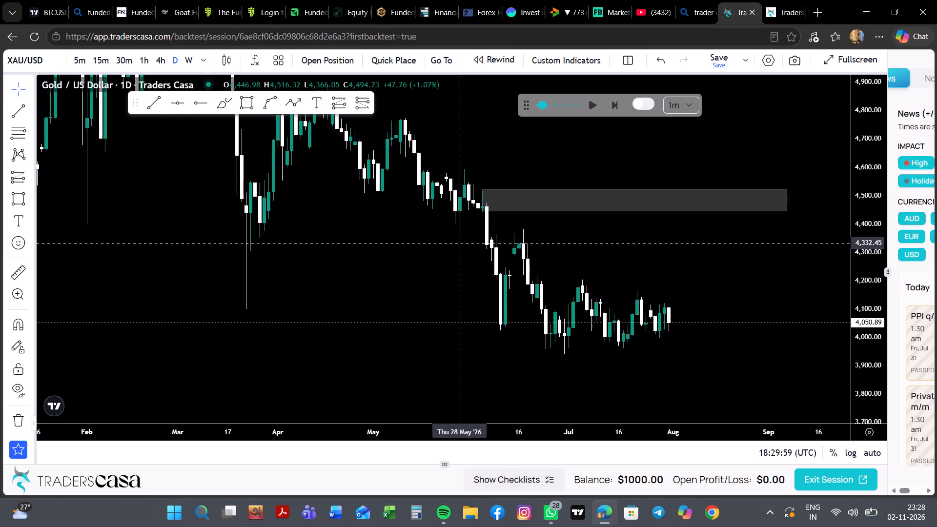
Draw a rectangle zone from about 3,783 down to 3,718, starting 25 September 2025 and extended to about 21 September 2026.
{"action": "left_click_drag", "start_coordinate": [253, 364], "coordinate": [511, 250]}
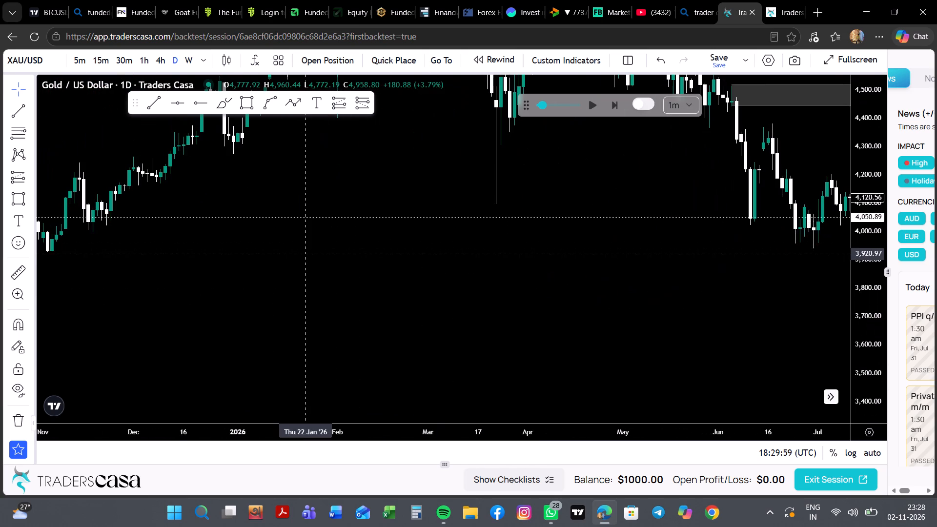
{"action": "scroll", "coordinate": [308, 254], "scroll_direction": "right", "scroll_amount": 2}
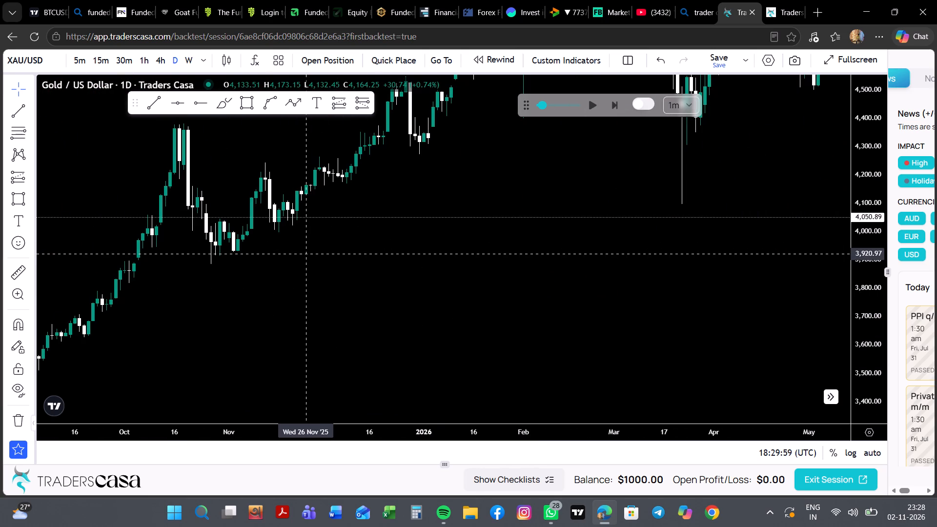
{"action": "scroll", "coordinate": [308, 254], "scroll_direction": "up", "scroll_amount": 1}
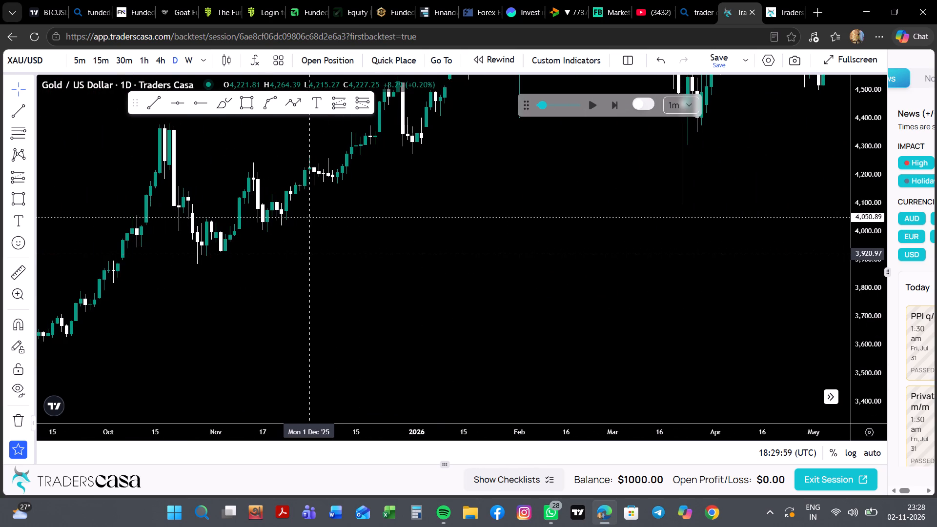
{"action": "left_click", "coordinate": [243, 105]}
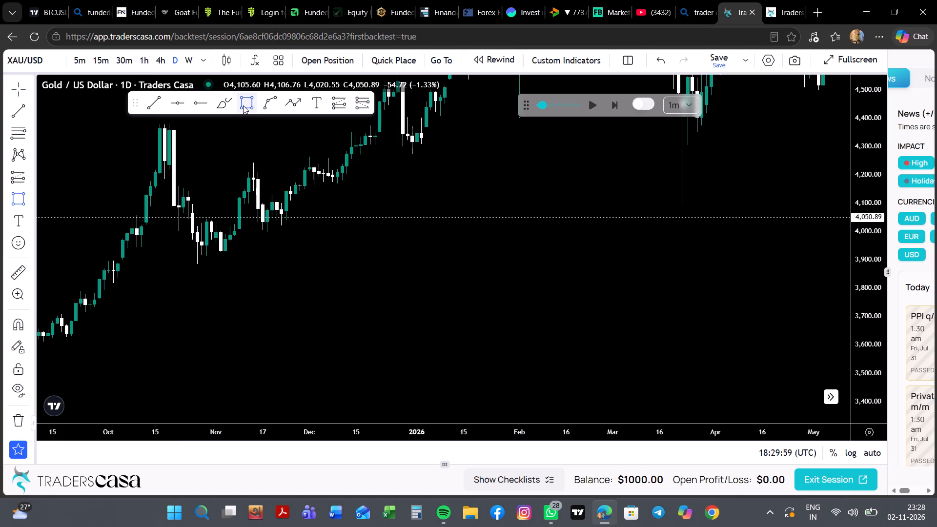
{"action": "left_click", "coordinate": [88, 311]}
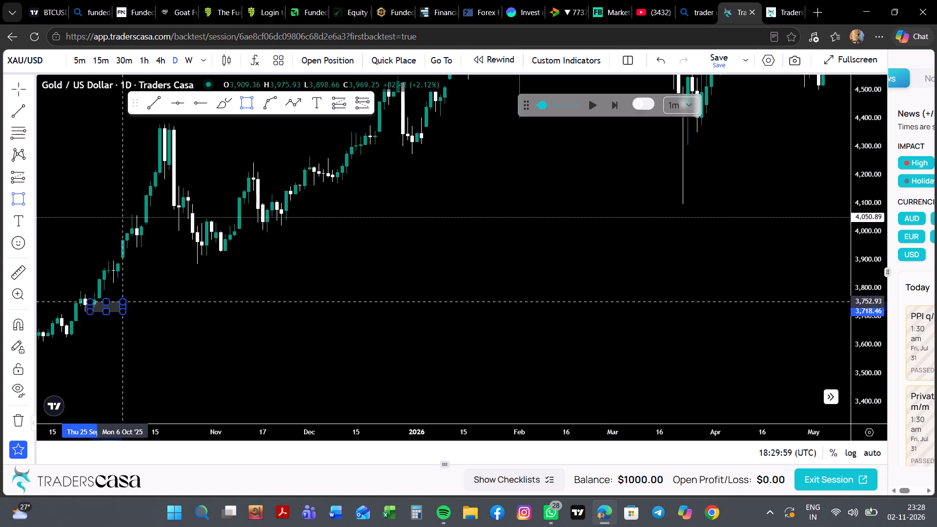
{"action": "left_click", "coordinate": [139, 293]}
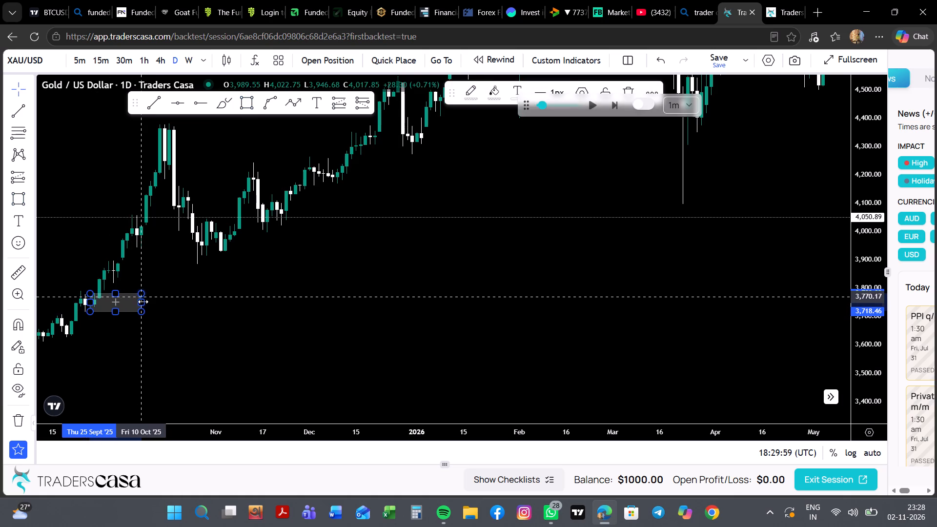
{"action": "left_click_drag", "start_coordinate": [145, 303], "coordinate": [686, 315]}
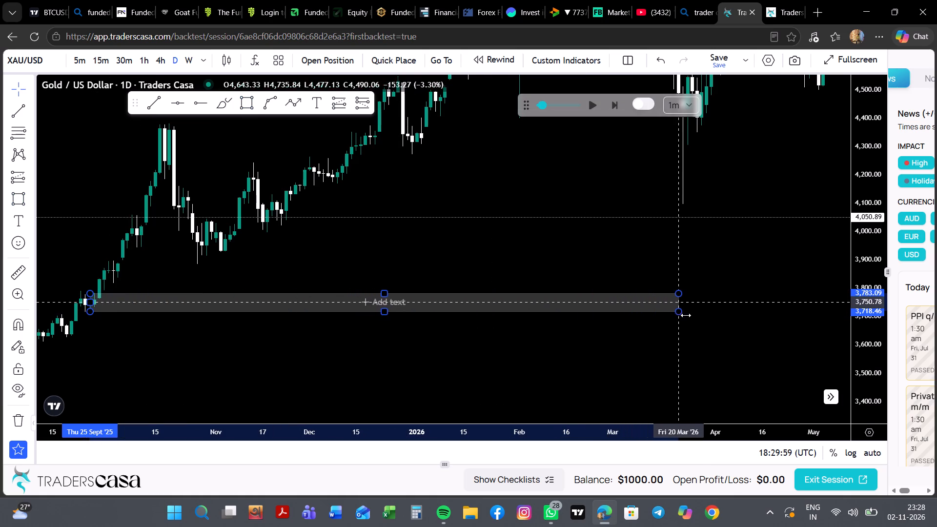
{"action": "left_click_drag", "start_coordinate": [686, 315], "coordinate": [834, 312]}
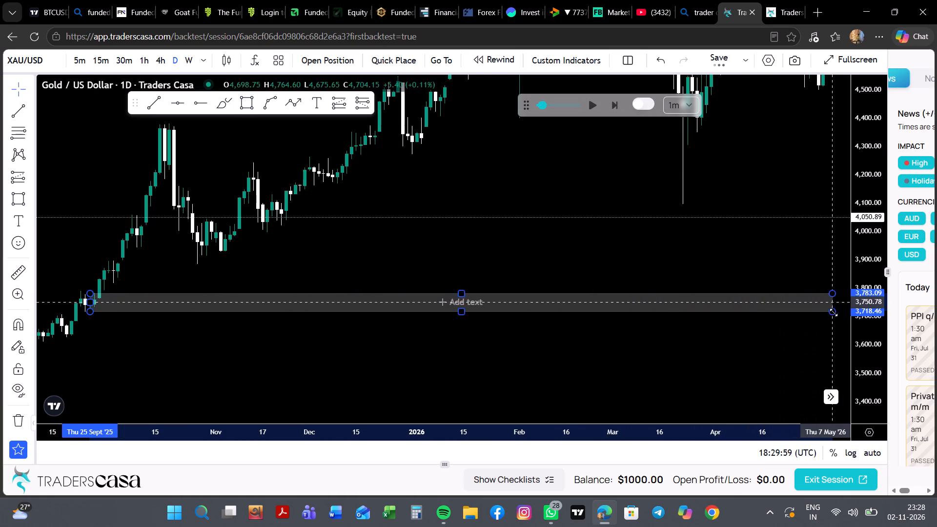
{"action": "left_click", "coordinate": [784, 263]}
{"action": "scroll", "coordinate": [784, 263], "scroll_direction": "left", "scroll_amount": 6}
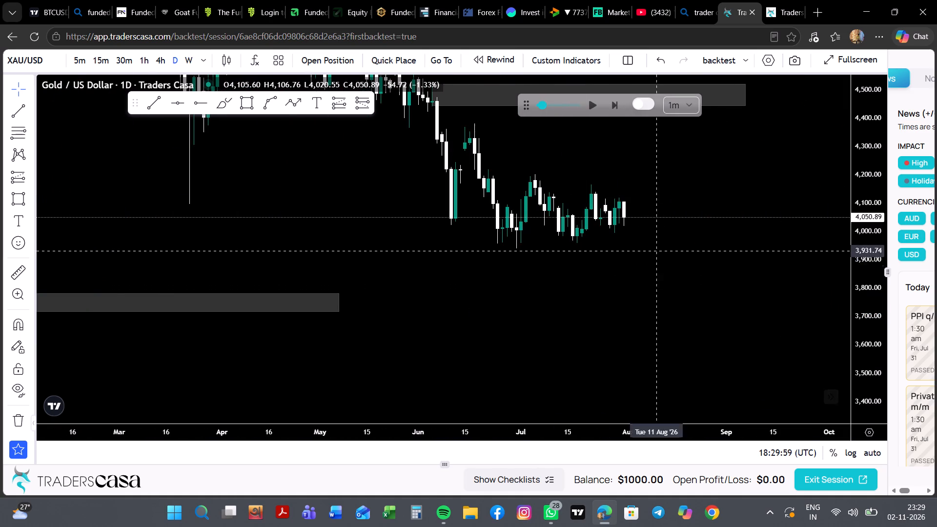
{"action": "left_click_drag", "start_coordinate": [343, 303], "coordinate": [690, 304]}
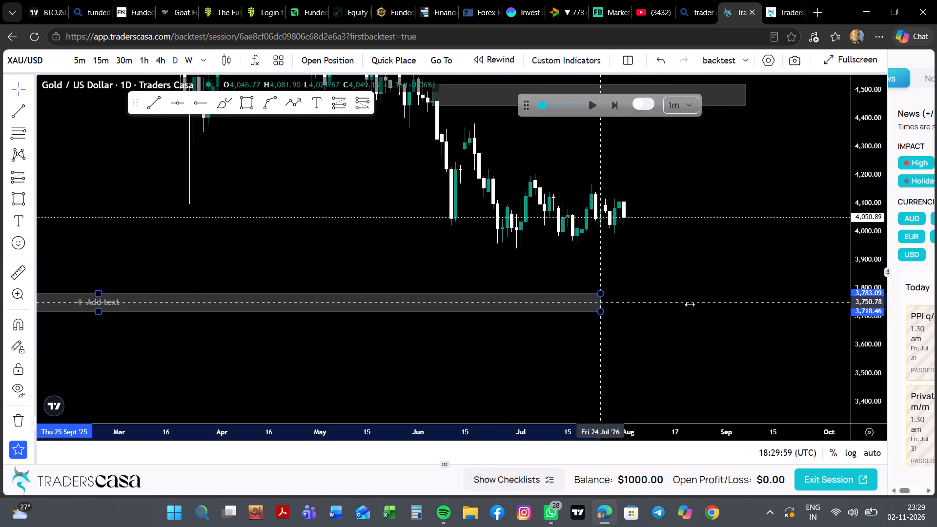
{"action": "left_click_drag", "start_coordinate": [690, 304], "coordinate": [790, 317]}
{"action": "left_click", "coordinate": [599, 256]}
Draw a second lower rectangle zone from about 3,688 down to 3,628, starting 17 September 2025 and extended into late September 2026.
{"action": "scroll", "coordinate": [517, 248], "scroll_direction": "right", "scroll_amount": 3}
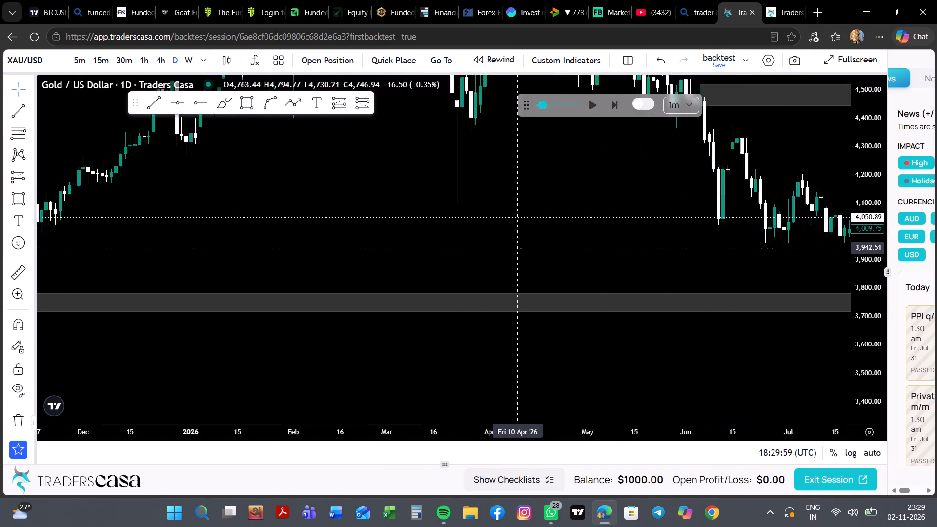
{"action": "scroll", "coordinate": [517, 248], "scroll_direction": "right", "scroll_amount": 4}
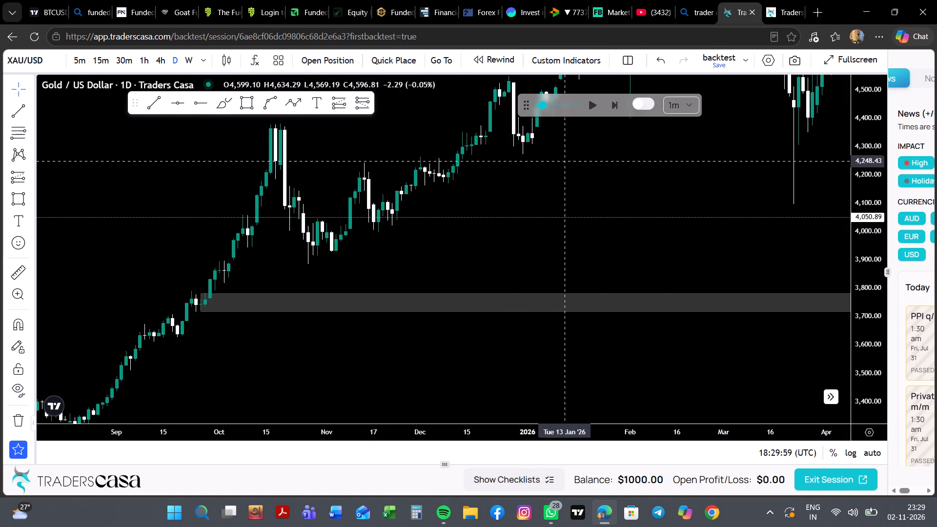
{"action": "left_click", "coordinate": [252, 100]}
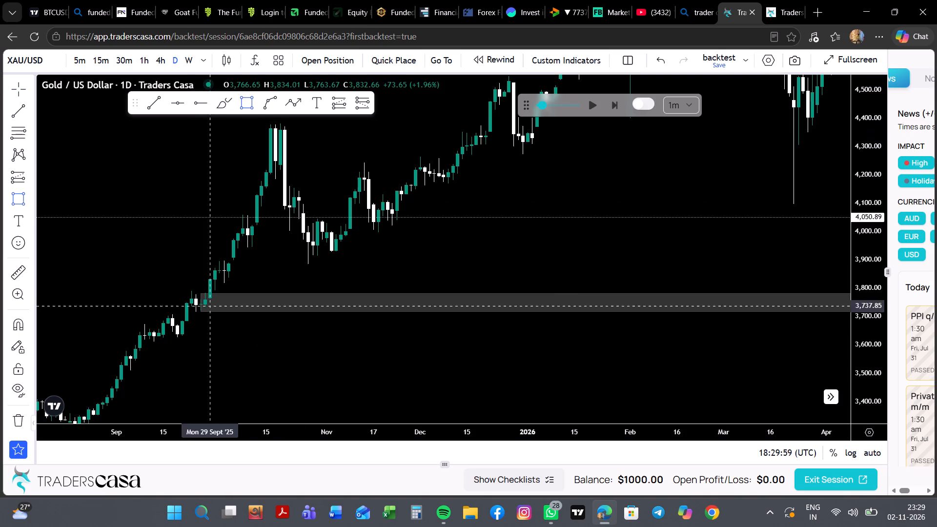
{"action": "left_click", "coordinate": [171, 337]}
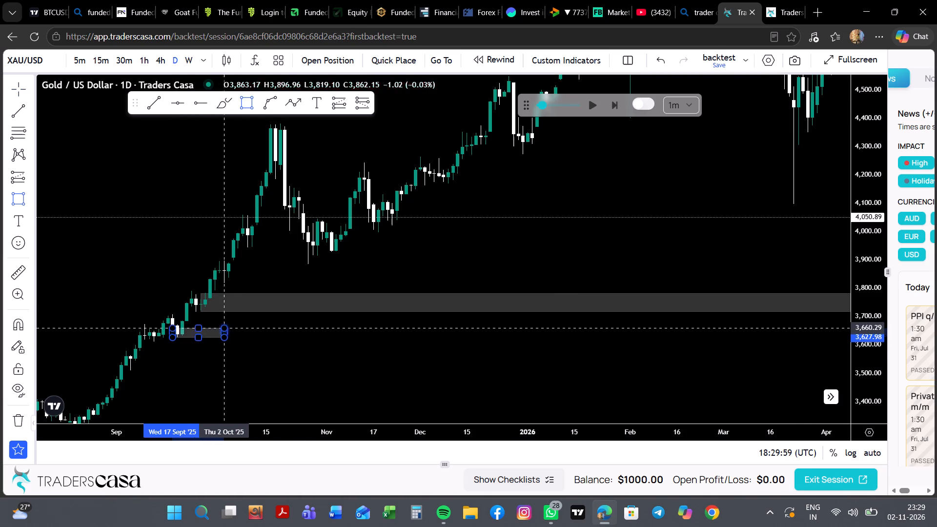
{"action": "left_click", "coordinate": [240, 320]}
{"action": "left_click_drag", "start_coordinate": [239, 327], "coordinate": [740, 368]}
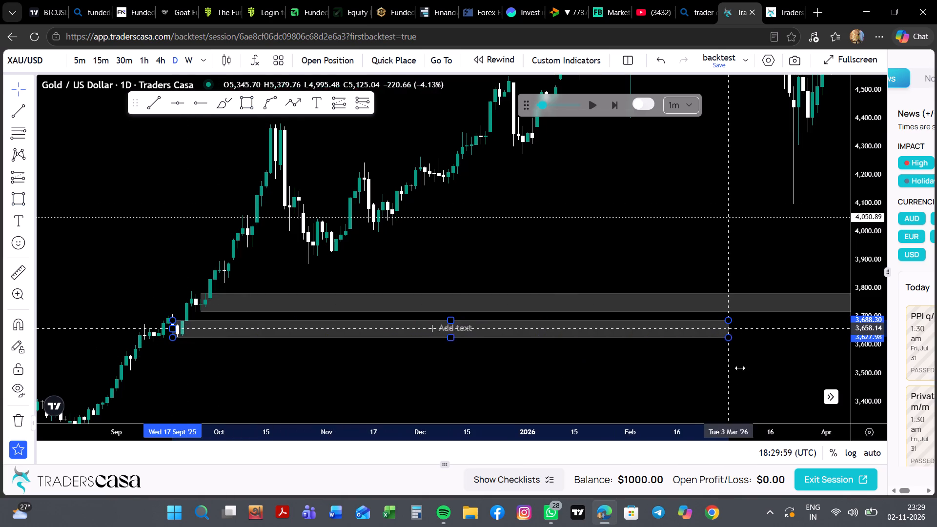
{"action": "left_click_drag", "start_coordinate": [740, 368], "coordinate": [839, 372]}
{"action": "scroll", "coordinate": [773, 364], "scroll_direction": "left", "scroll_amount": 2}
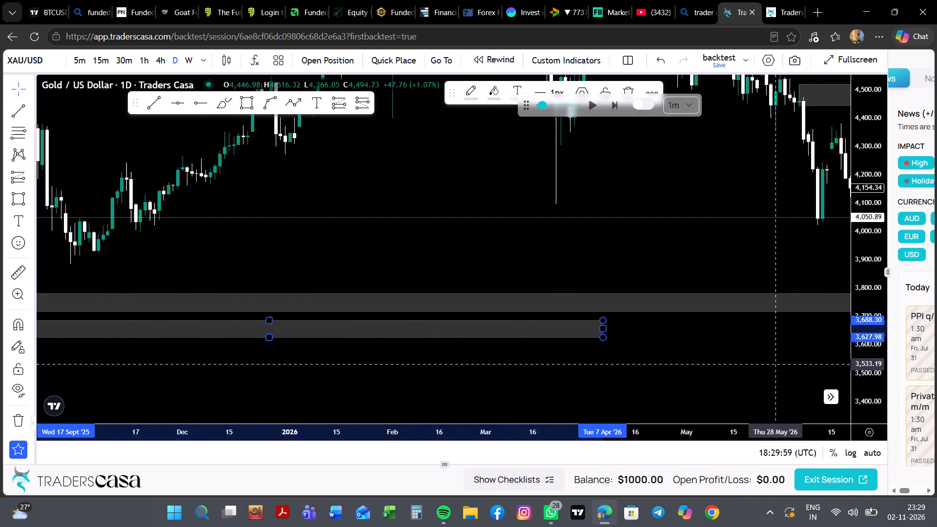
{"action": "scroll", "coordinate": [773, 364], "scroll_direction": "left", "scroll_amount": 5}
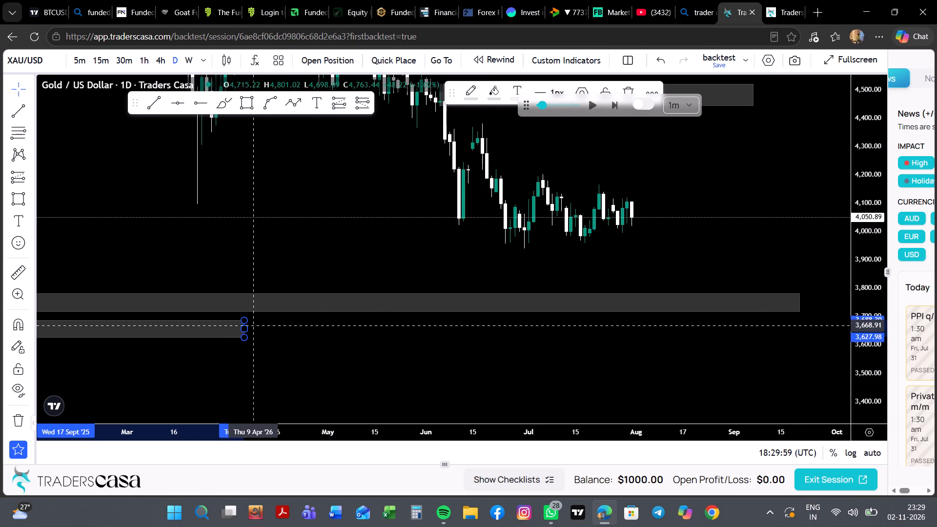
{"action": "left_click_drag", "start_coordinate": [245, 327], "coordinate": [836, 353]}
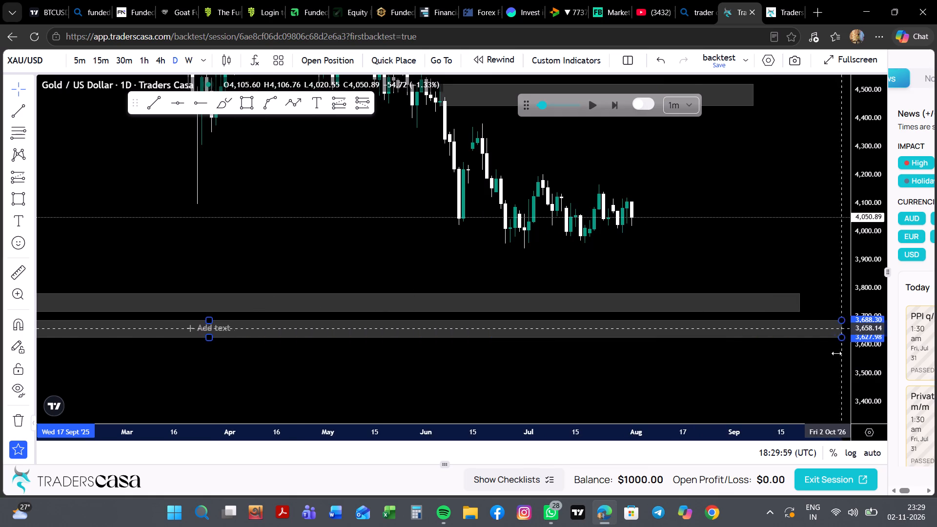
{"action": "left_click_drag", "start_coordinate": [836, 353], "coordinate": [819, 347]}
{"action": "left_click", "coordinate": [775, 361]}
Draw a third lower rectangle zone from about 3,583 down to 3,509, starting 4 September 2025 and extended to about 5 October 2026.
{"action": "scroll", "coordinate": [775, 361], "scroll_direction": "right", "scroll_amount": 6}
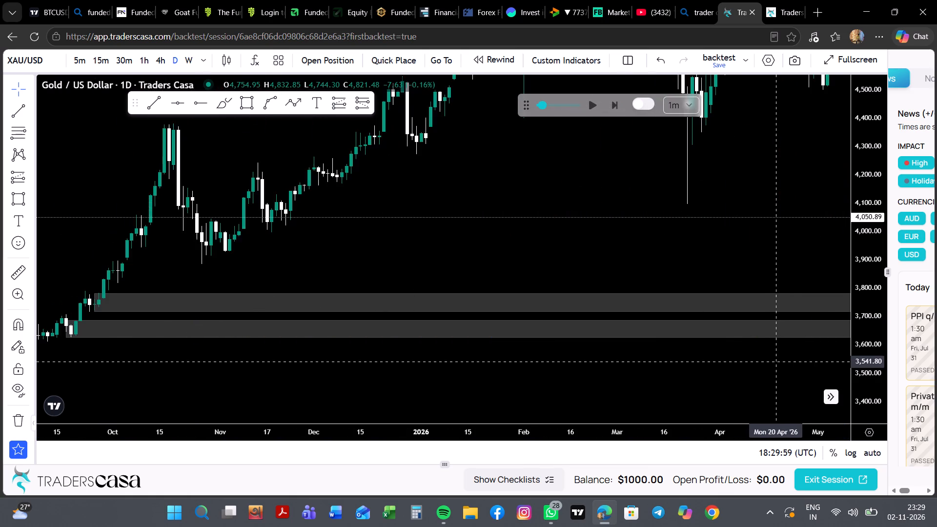
{"action": "scroll", "coordinate": [775, 361], "scroll_direction": "right", "scroll_amount": 1}
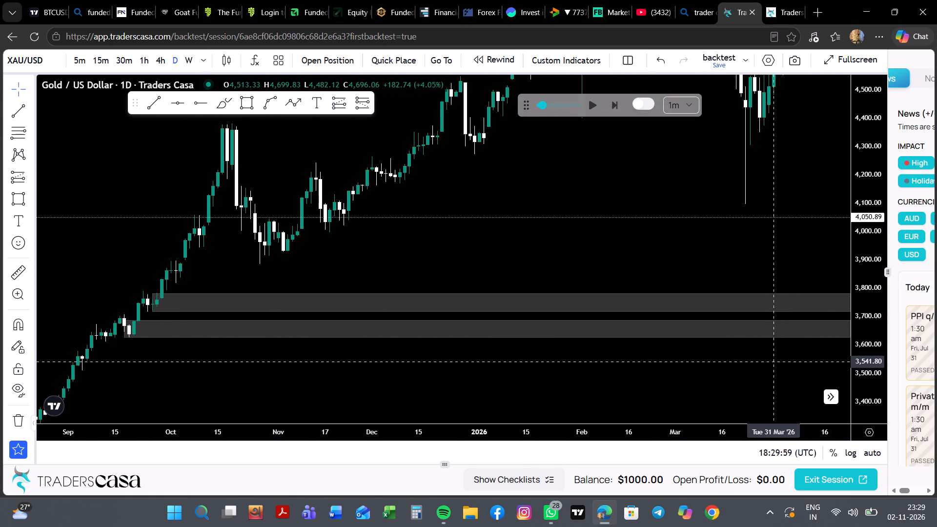
{"action": "scroll", "coordinate": [646, 360], "scroll_direction": "right", "scroll_amount": 1}
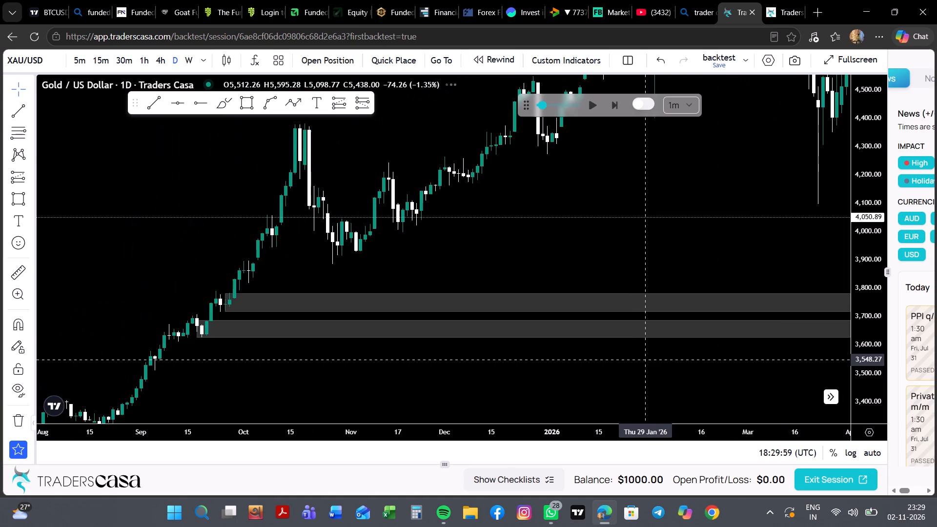
{"action": "left_click", "coordinate": [249, 109]}
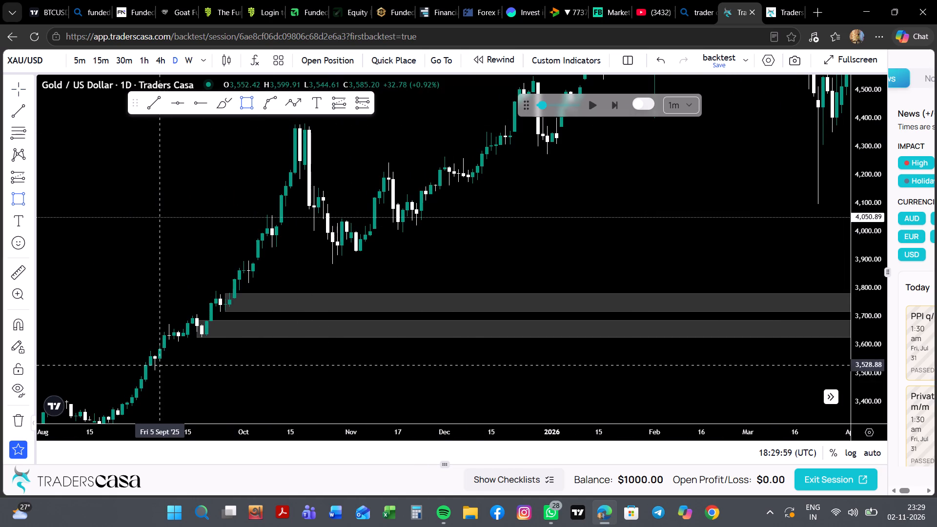
{"action": "left_click", "coordinate": [154, 370]}
{"action": "left_click", "coordinate": [212, 350]}
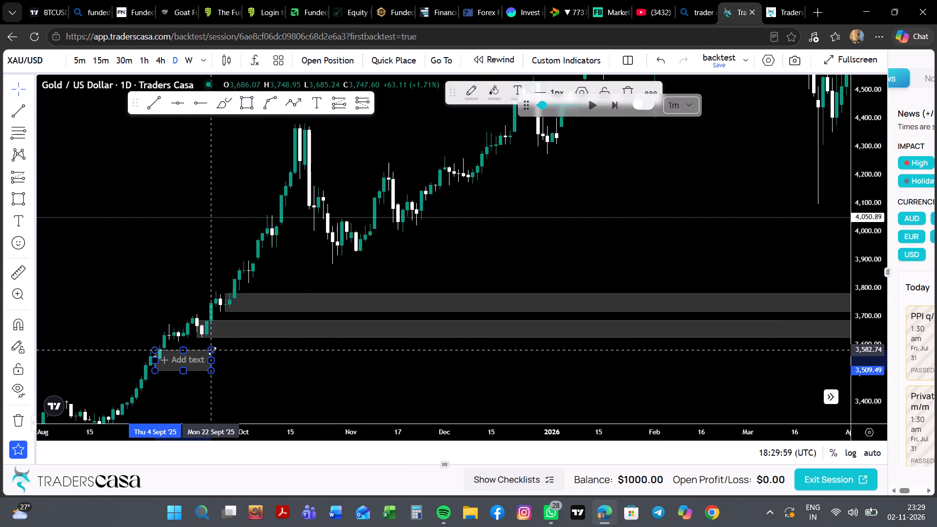
{"action": "left_click", "coordinate": [206, 357]}
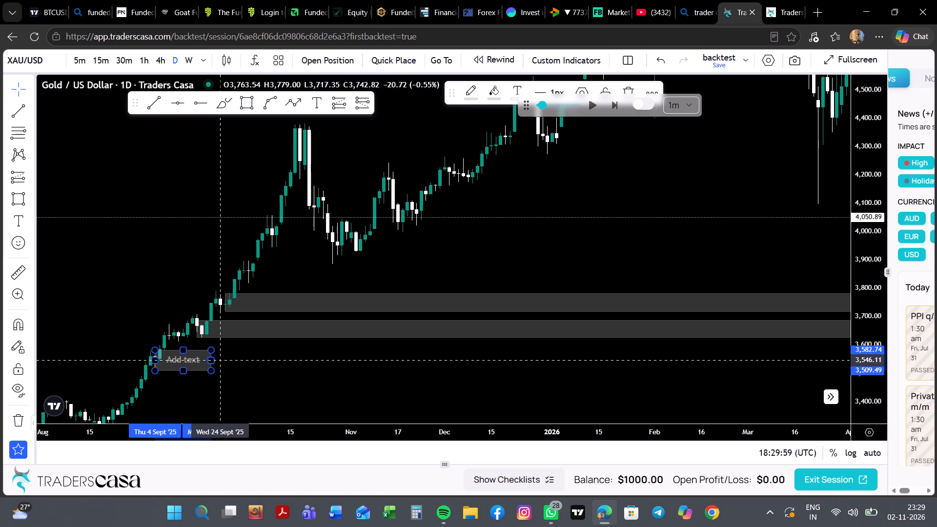
{"action": "left_click_drag", "start_coordinate": [211, 361], "coordinate": [706, 373]}
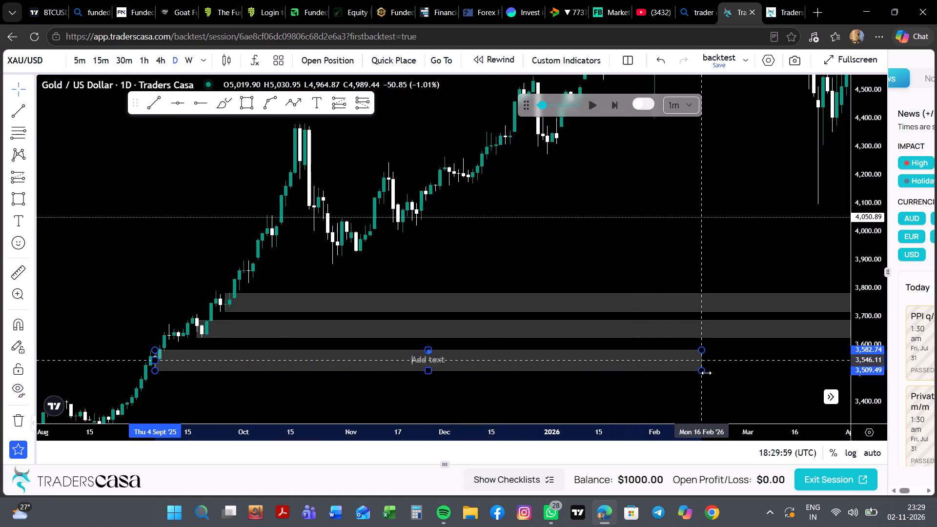
{"action": "left_click_drag", "start_coordinate": [706, 373], "coordinate": [797, 374]}
{"action": "scroll", "coordinate": [797, 374], "scroll_direction": "left", "scroll_amount": 3}
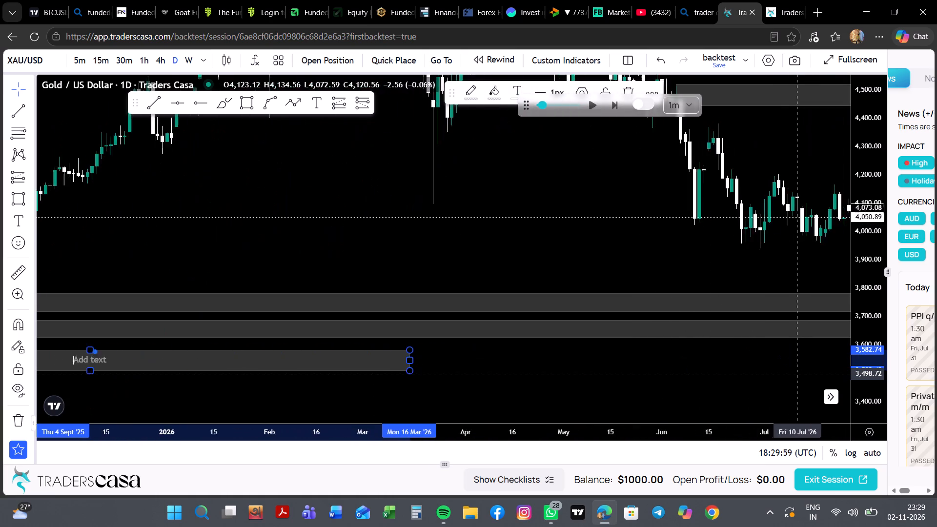
{"action": "scroll", "coordinate": [797, 374], "scroll_direction": "left", "scroll_amount": 6}
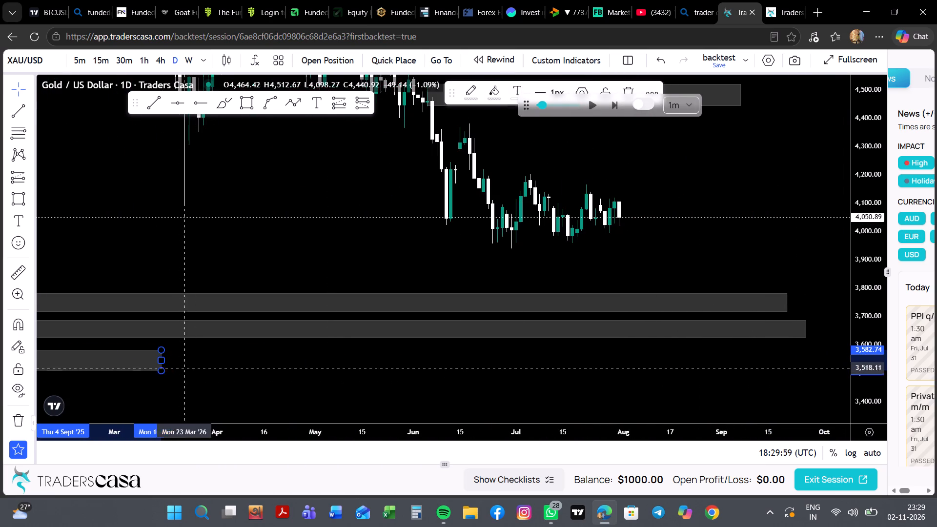
{"action": "left_click_drag", "start_coordinate": [163, 360], "coordinate": [858, 360]}
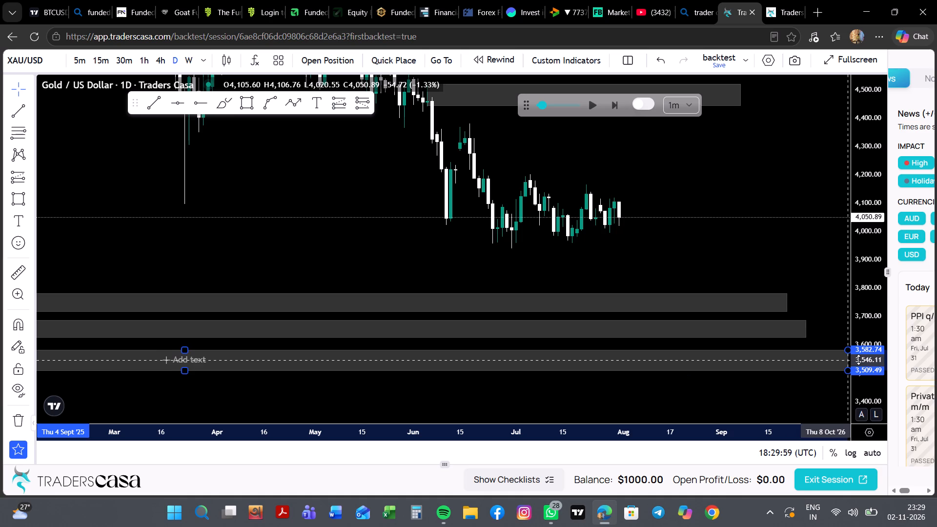
{"action": "left_click_drag", "start_coordinate": [858, 360], "coordinate": [835, 359]}
{"action": "left_click", "coordinate": [815, 280]}
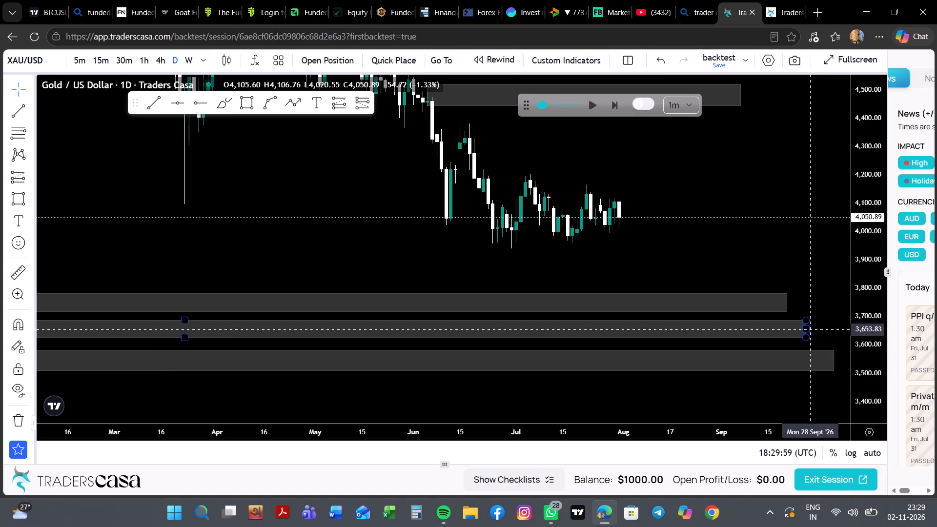
Shorten the two lowest zones so their ends roughly align with the zone above, at about 21 September 2026.
{"action": "left_click", "coordinate": [831, 359]}
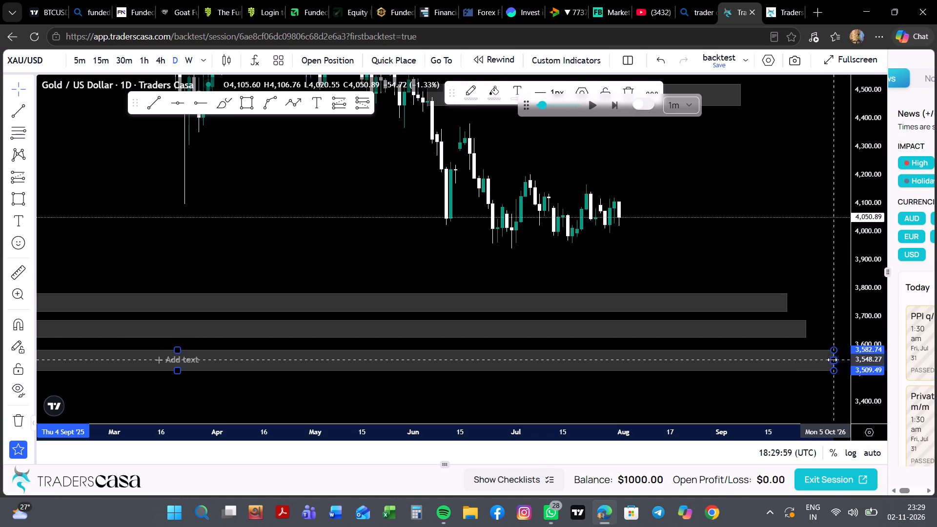
{"action": "left_click_drag", "start_coordinate": [834, 360], "coordinate": [790, 365]}
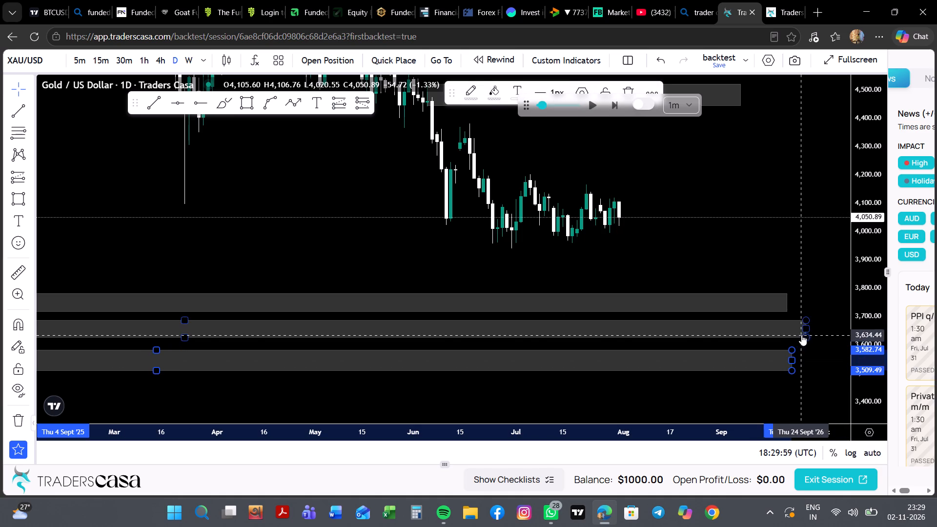
{"action": "left_click_drag", "start_coordinate": [806, 328], "coordinate": [788, 337]}
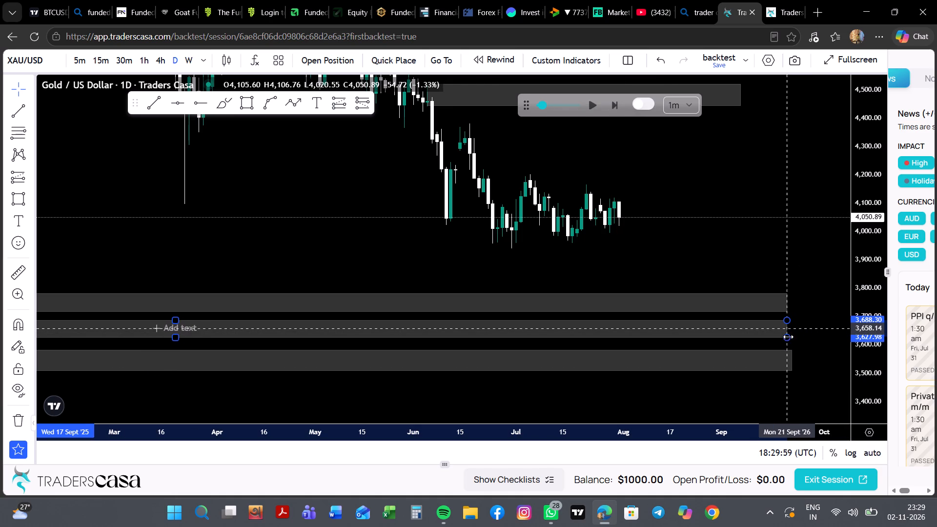
{"action": "left_click_drag", "start_coordinate": [788, 337], "coordinate": [787, 335]}
{"action": "left_click", "coordinate": [725, 267]}
Frame the recent candles together with the marked zones and switch the chart to the 4-hour timeframe.
{"action": "scroll", "coordinate": [725, 267], "scroll_direction": "up", "scroll_amount": 1}
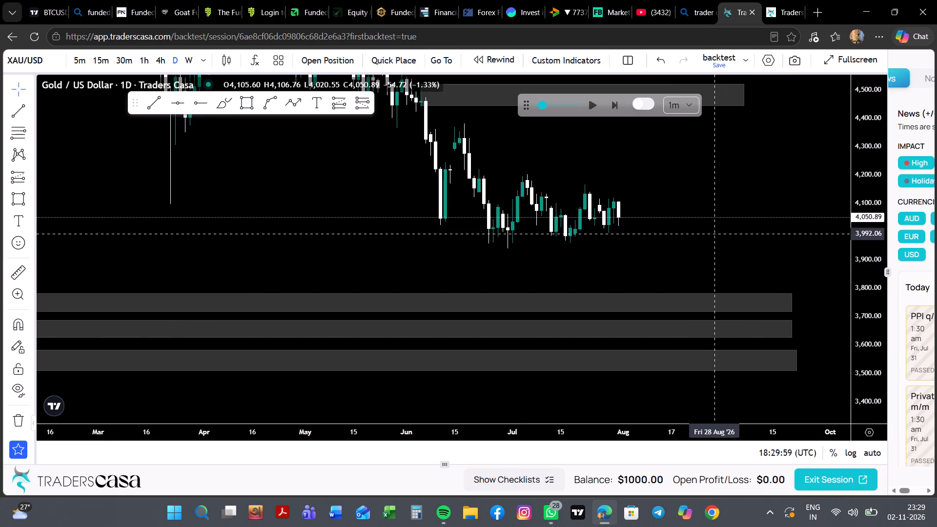
{"action": "left_click_drag", "start_coordinate": [713, 231], "coordinate": [690, 286]}
{"action": "scroll", "coordinate": [690, 286], "scroll_direction": "up", "scroll_amount": 1}
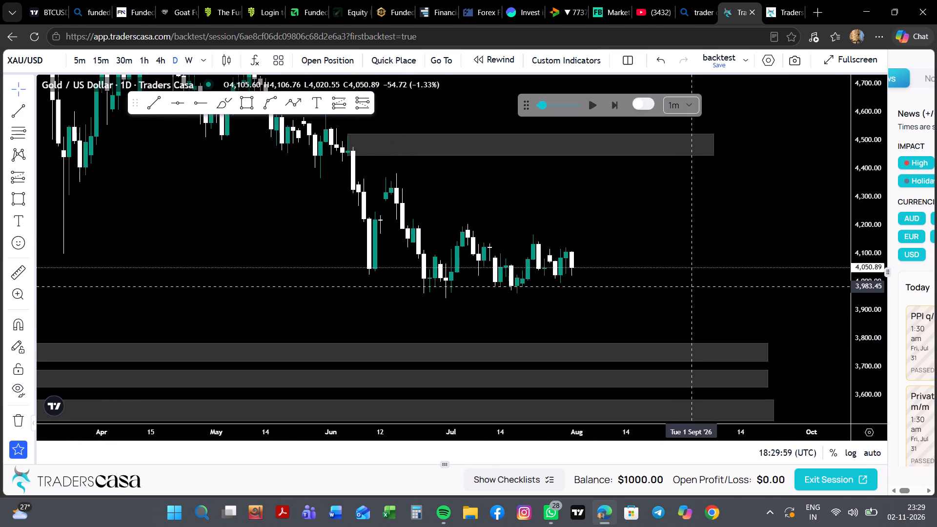
{"action": "left_click", "coordinate": [157, 63]}
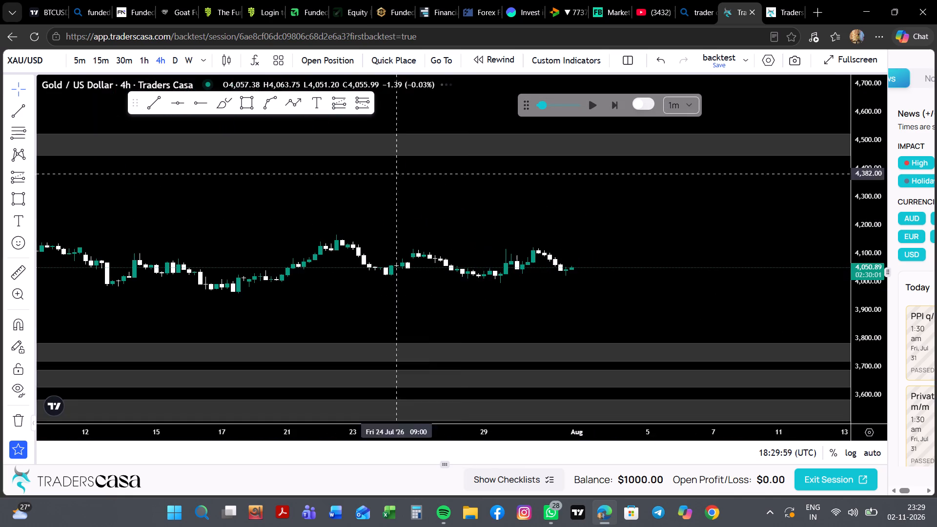
Draw a rectangle zone on the 4-hour chart from about 4,197 down to 4,177, spanning 22 June to about 6 July 2026.
{"action": "scroll", "coordinate": [867, 295], "scroll_direction": "up", "scroll_amount": 4}
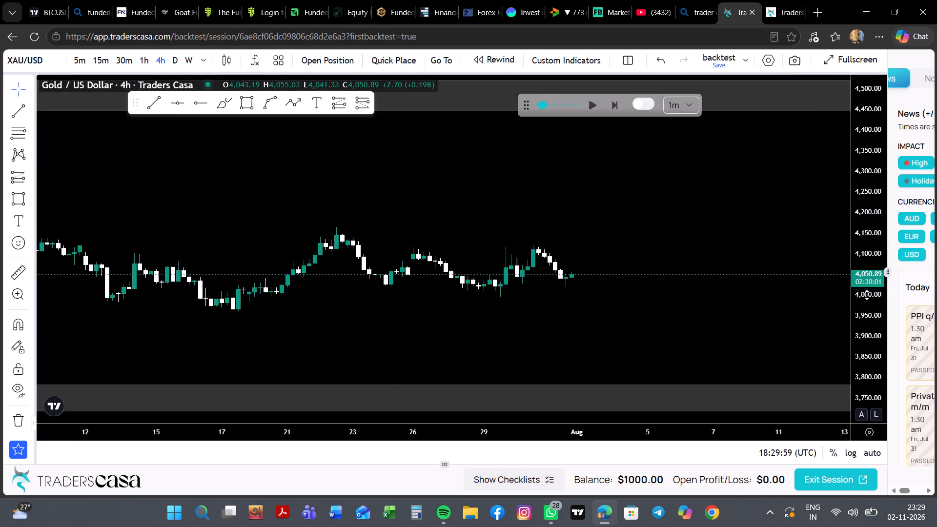
{"action": "scroll", "coordinate": [867, 295], "scroll_direction": "up", "scroll_amount": 5}
{"action": "left_click_drag", "start_coordinate": [628, 367], "coordinate": [655, 308]}
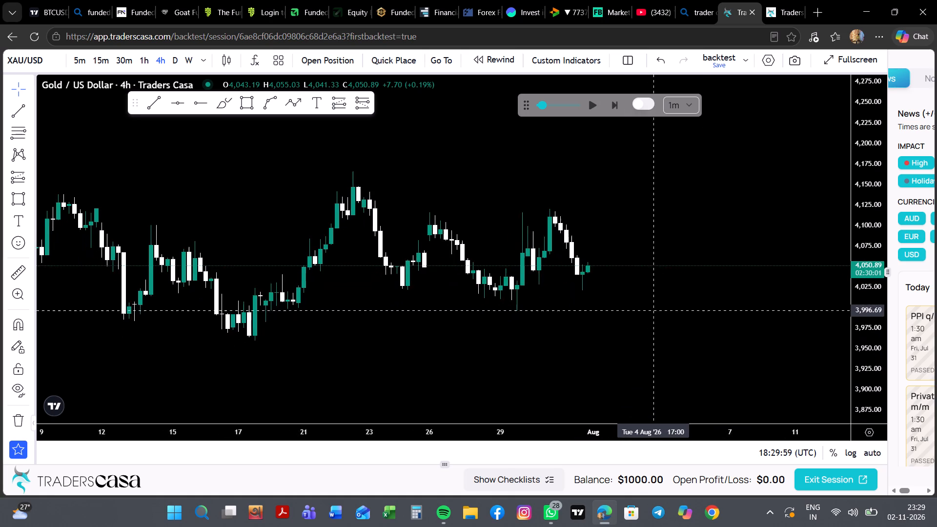
{"action": "left_click_drag", "start_coordinate": [655, 308], "coordinate": [670, 298]}
{"action": "left_click_drag", "start_coordinate": [475, 176], "coordinate": [549, 231]}
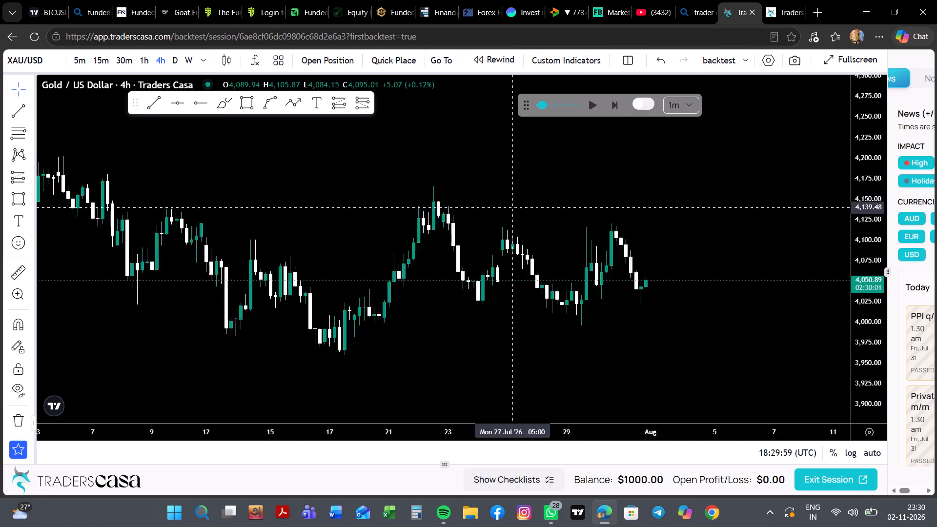
{"action": "left_click_drag", "start_coordinate": [549, 231], "coordinate": [571, 247]}
{"action": "scroll", "coordinate": [373, 215], "scroll_direction": "right", "scroll_amount": 4}
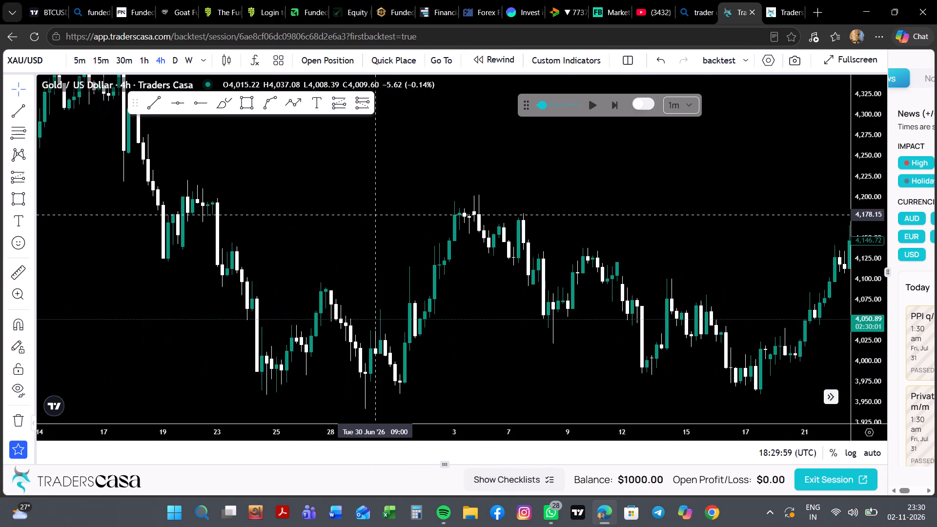
{"action": "left_click", "coordinate": [243, 99]}
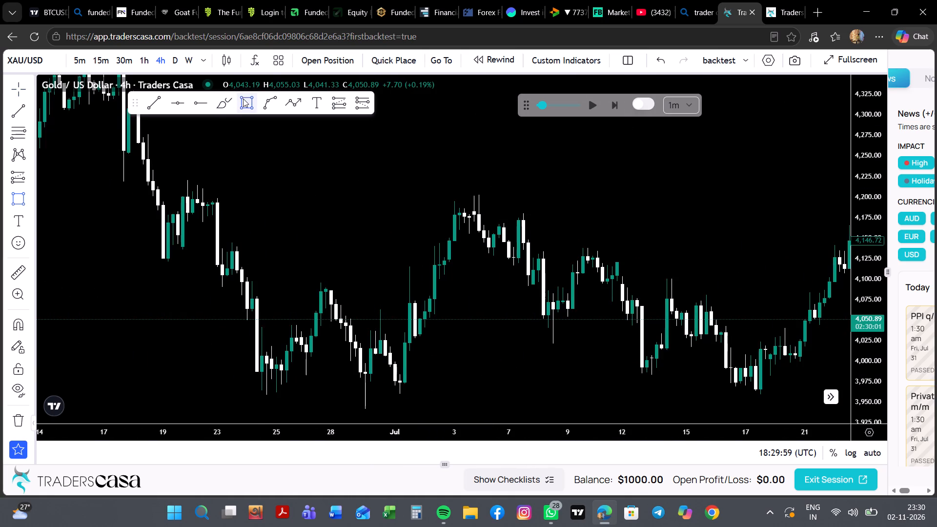
{"action": "left_click", "coordinate": [212, 199]}
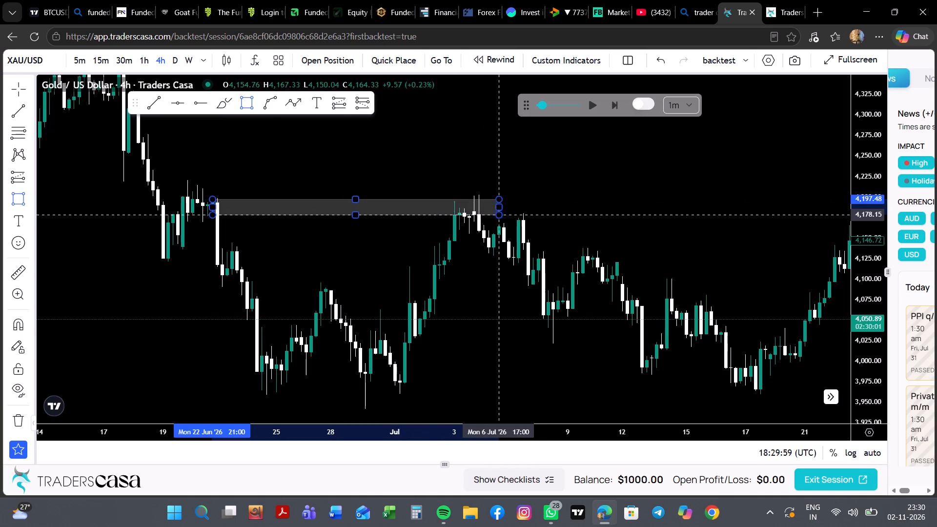
{"action": "left_click", "coordinate": [506, 216]}
{"action": "left_click", "coordinate": [446, 180]}
Draw another 4-hour rectangle zone above it from about 4,329 down to 4,306, spanning 18 to 23 June 2026.
{"action": "scroll", "coordinate": [419, 171], "scroll_direction": "right", "scroll_amount": 1}
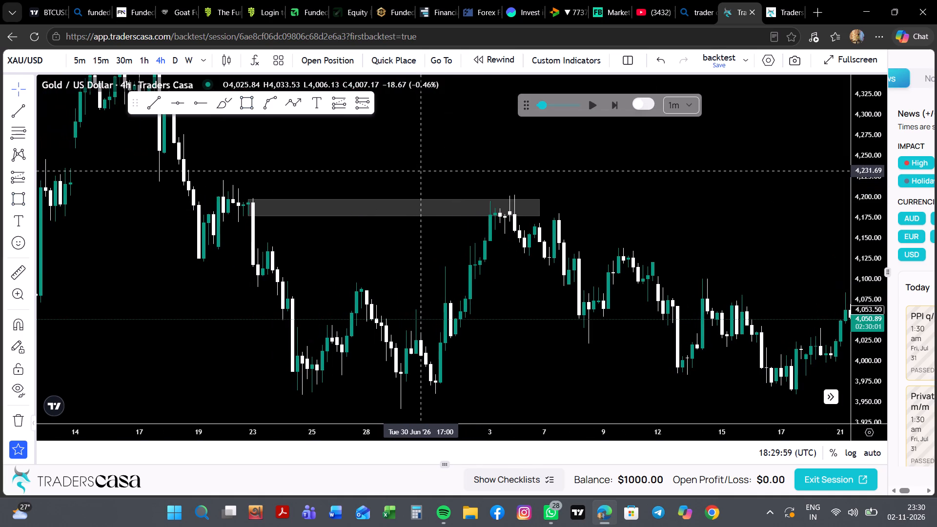
{"action": "left_click_drag", "start_coordinate": [408, 167], "coordinate": [412, 258]}
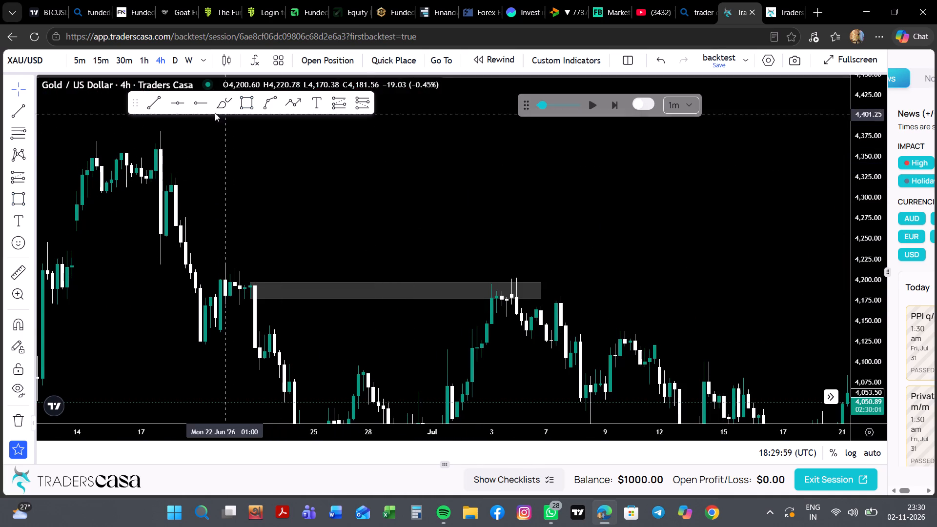
{"action": "left_click", "coordinate": [254, 104]}
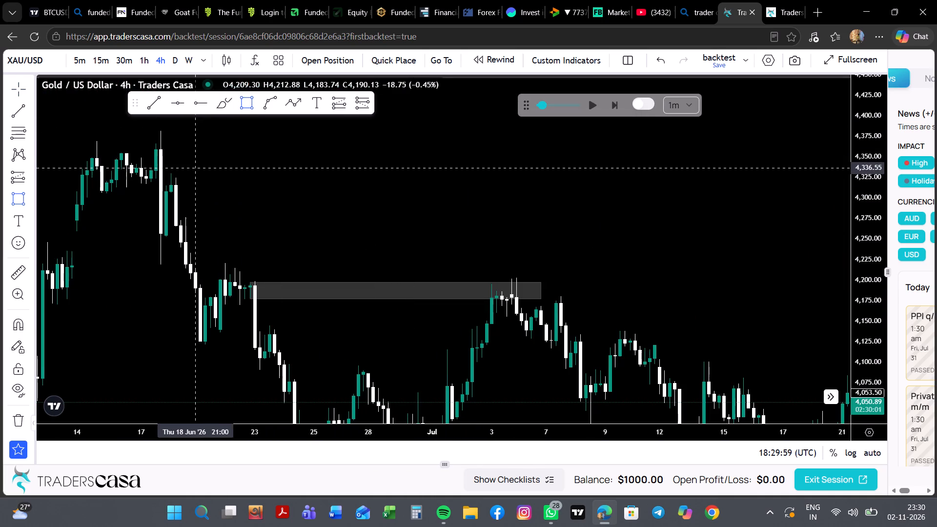
{"action": "left_click", "coordinate": [170, 174]}
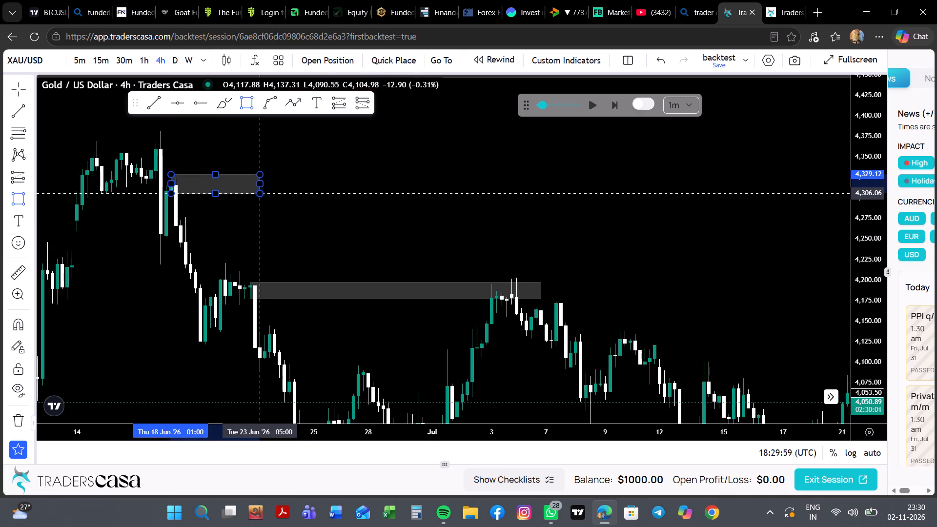
{"action": "left_click", "coordinate": [260, 193]}
{"action": "left_click", "coordinate": [242, 227]}
Refine the large upper daily zone to start on 5 June 2026 and span about 4,470 down to 4,420.
{"action": "scroll", "coordinate": [309, 216], "scroll_direction": "right", "scroll_amount": 1}
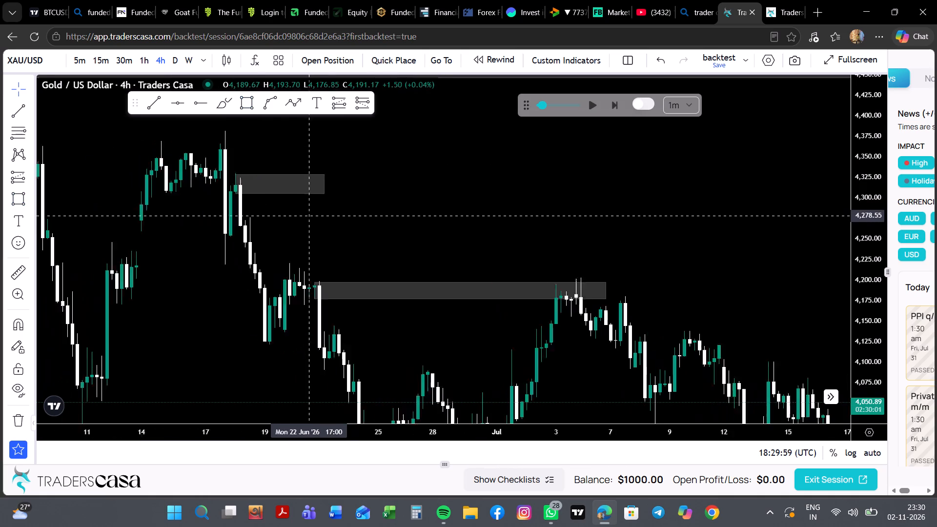
{"action": "scroll", "coordinate": [309, 216], "scroll_direction": "right", "scroll_amount": 2}
{"action": "left_click_drag", "start_coordinate": [200, 180], "coordinate": [207, 254]}
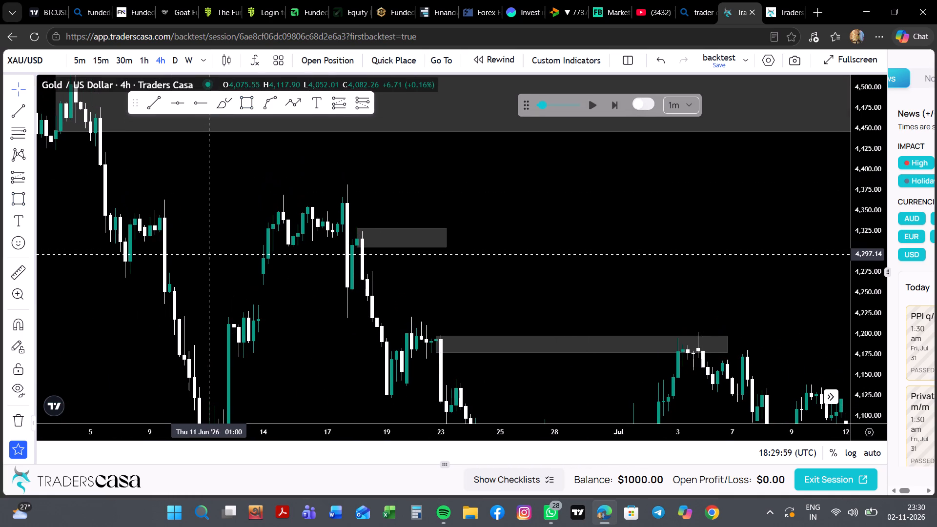
{"action": "left_click_drag", "start_coordinate": [223, 209], "coordinate": [243, 316]}
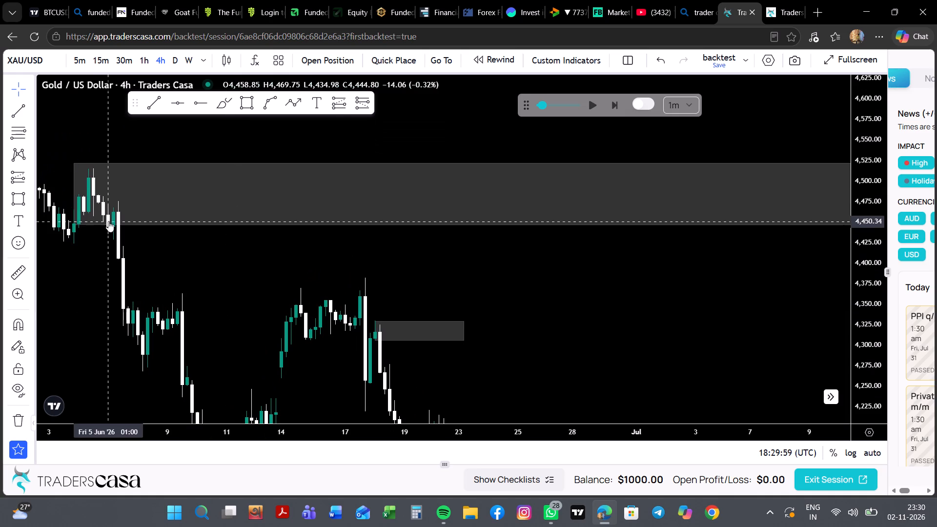
{"action": "left_click_drag", "start_coordinate": [76, 162], "coordinate": [114, 204]}
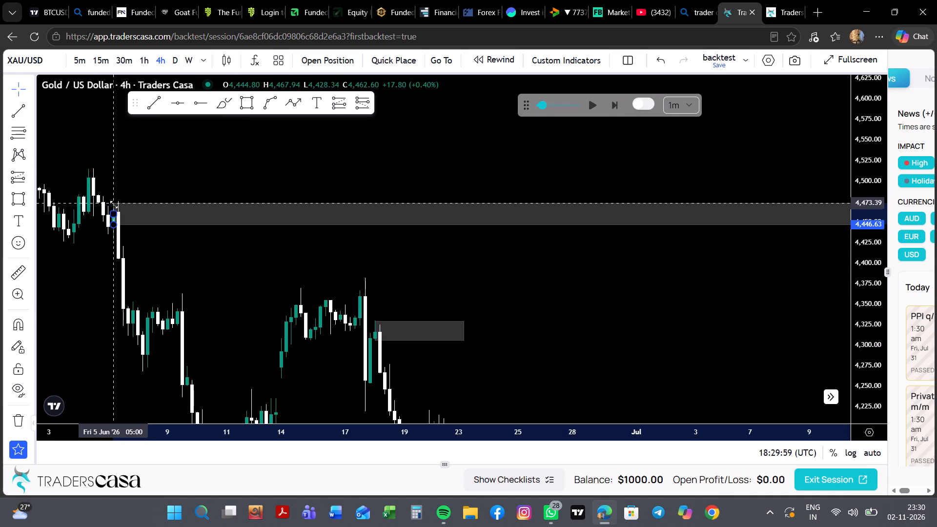
{"action": "left_click_drag", "start_coordinate": [114, 204], "coordinate": [114, 205]}
{"action": "left_click_drag", "start_coordinate": [114, 227], "coordinate": [111, 243]}
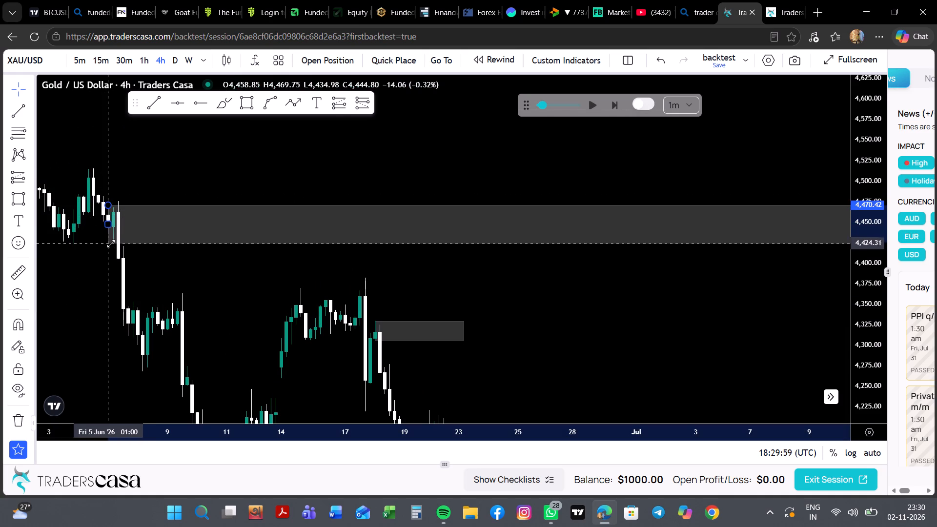
{"action": "left_click_drag", "start_coordinate": [111, 243], "coordinate": [112, 246]}
{"action": "left_click", "coordinate": [155, 265]}
Draw a lower 4-hour rectangle zone at the early-July lows from about 3,984 down to 3,959, spanning 1 to 3 July 2026.
{"action": "scroll", "coordinate": [155, 265], "scroll_direction": "left", "scroll_amount": 2}
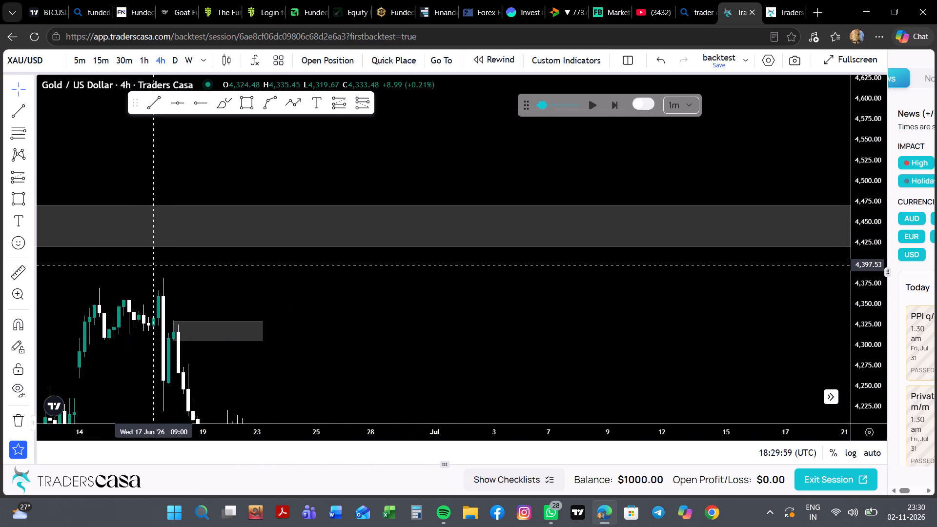
{"action": "scroll", "coordinate": [155, 265], "scroll_direction": "left", "scroll_amount": 2}
{"action": "left_click_drag", "start_coordinate": [320, 298], "coordinate": [454, 164]}
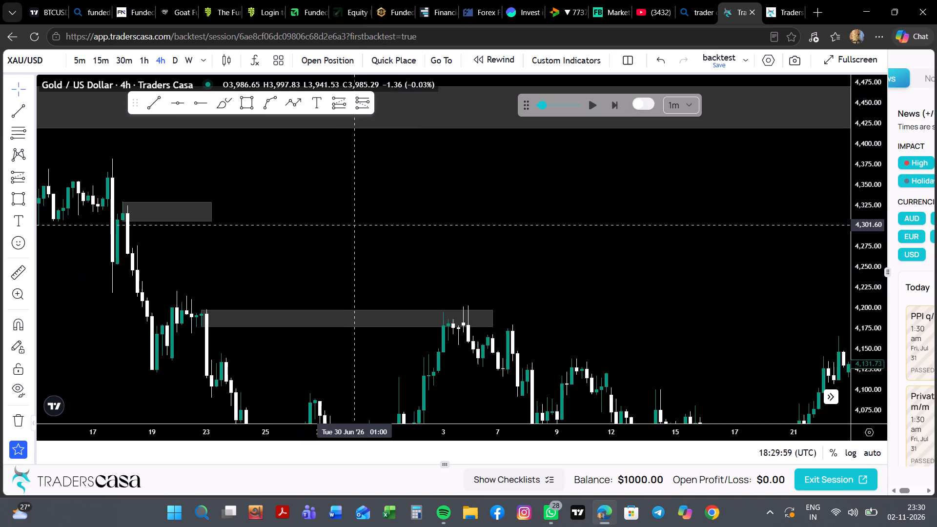
{"action": "scroll", "coordinate": [342, 224], "scroll_direction": "right", "scroll_amount": 1}
{"action": "scroll", "coordinate": [342, 224], "scroll_direction": "up", "scroll_amount": 1}
{"action": "scroll", "coordinate": [342, 224], "scroll_direction": "right", "scroll_amount": 2}
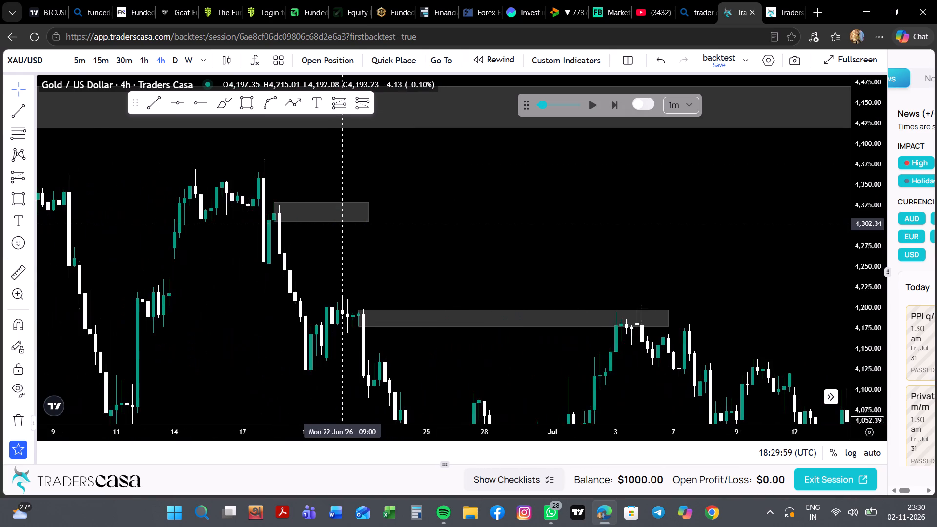
{"action": "scroll", "coordinate": [342, 224], "scroll_direction": "right", "scroll_amount": 1}
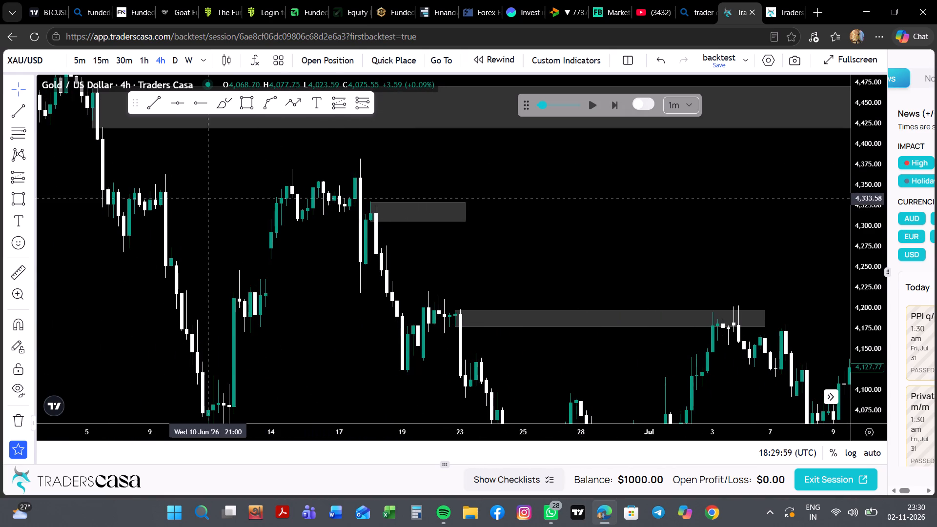
{"action": "left_click_drag", "start_coordinate": [223, 171], "coordinate": [223, 194]}
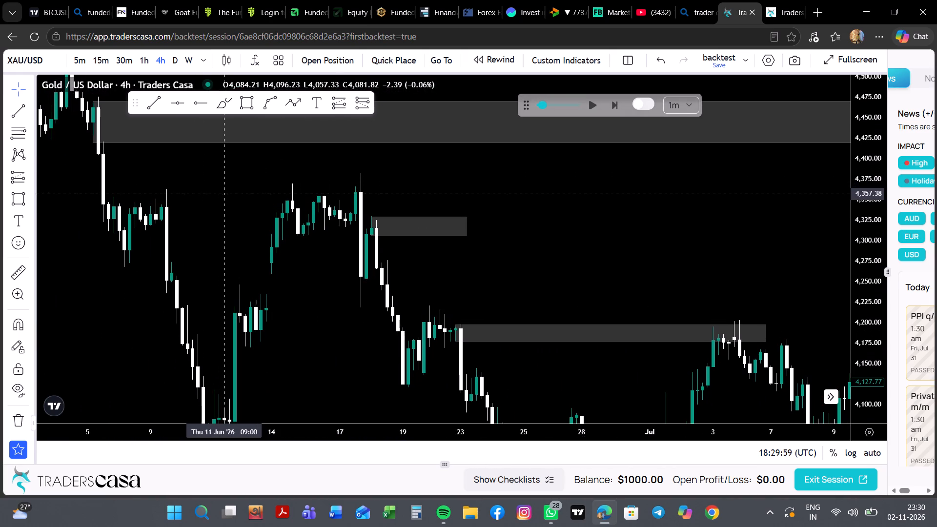
{"action": "left_click_drag", "start_coordinate": [541, 277], "coordinate": [467, 150]}
{"action": "left_click_drag", "start_coordinate": [505, 302], "coordinate": [406, 204]}
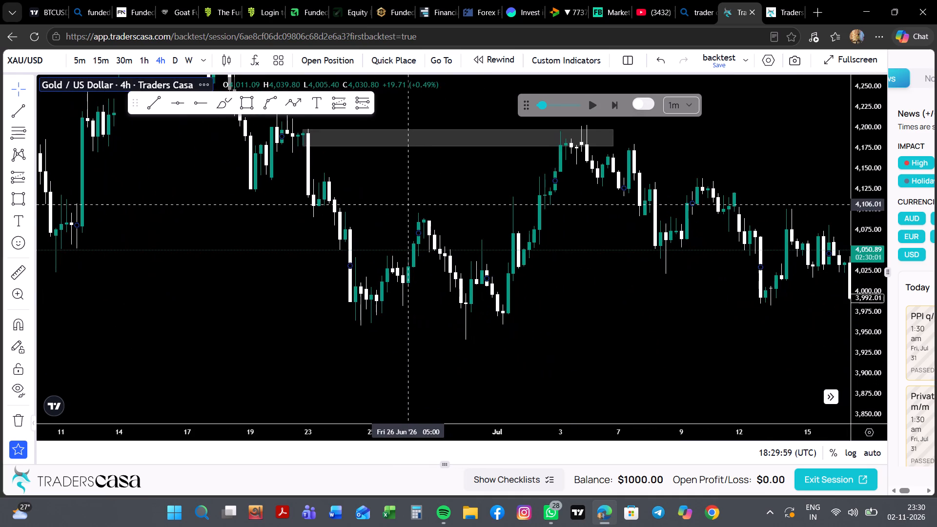
{"action": "scroll", "coordinate": [550, 296], "scroll_direction": "left", "scroll_amount": 2}
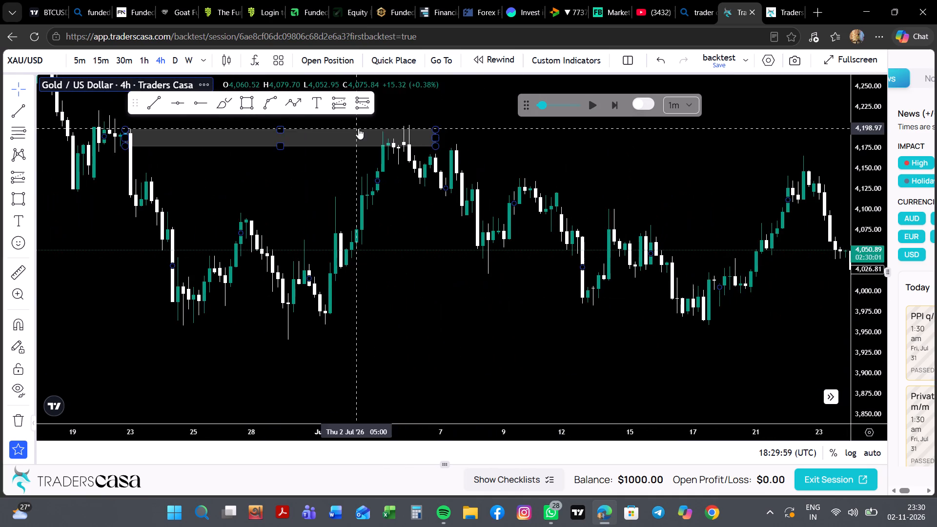
{"action": "left_click", "coordinate": [245, 99]}
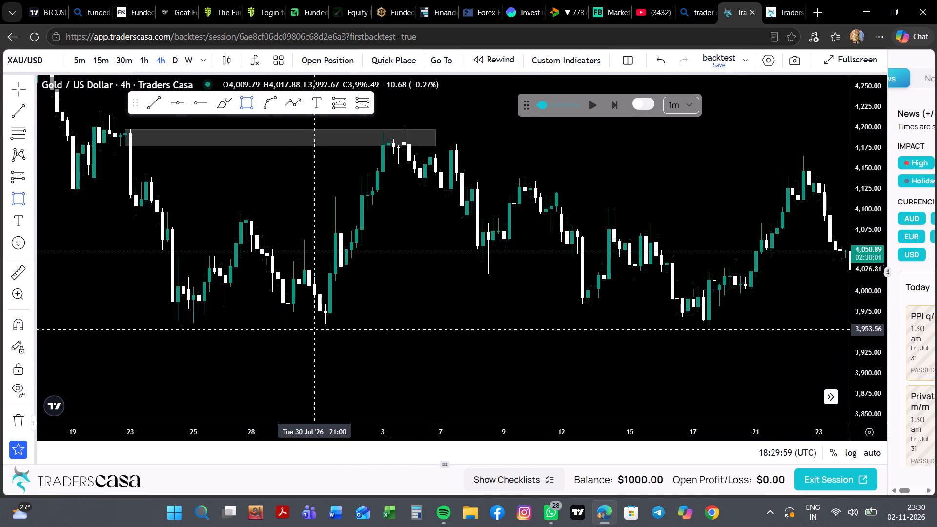
{"action": "left_click", "coordinate": [318, 325]}
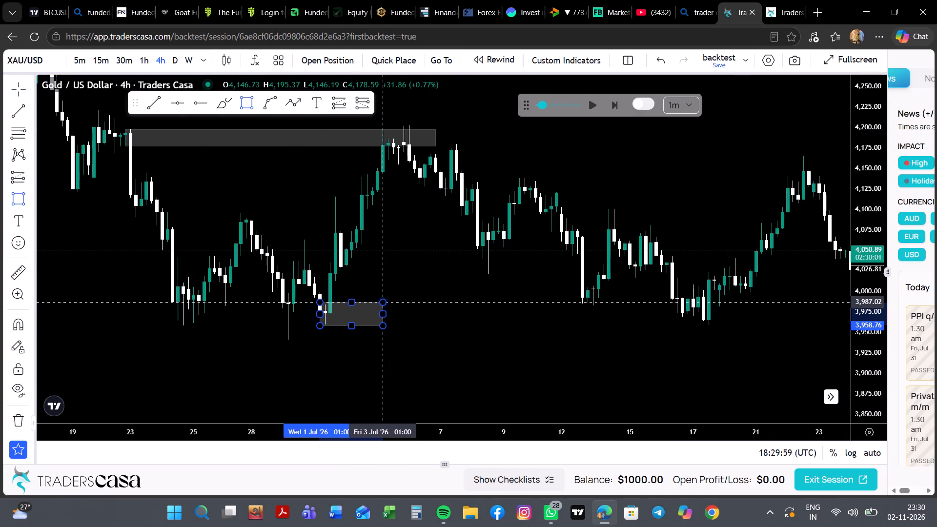
{"action": "left_click", "coordinate": [381, 304]}
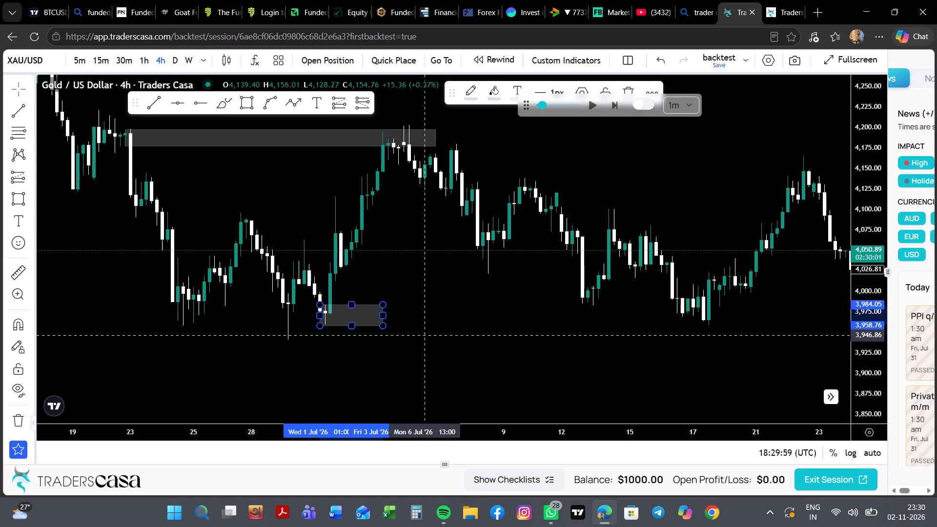
{"action": "left_click", "coordinate": [428, 335]}
Extend the early-July low zone's end to about 20 July 2026.
{"action": "scroll", "coordinate": [428, 335], "scroll_direction": "left", "scroll_amount": 3}
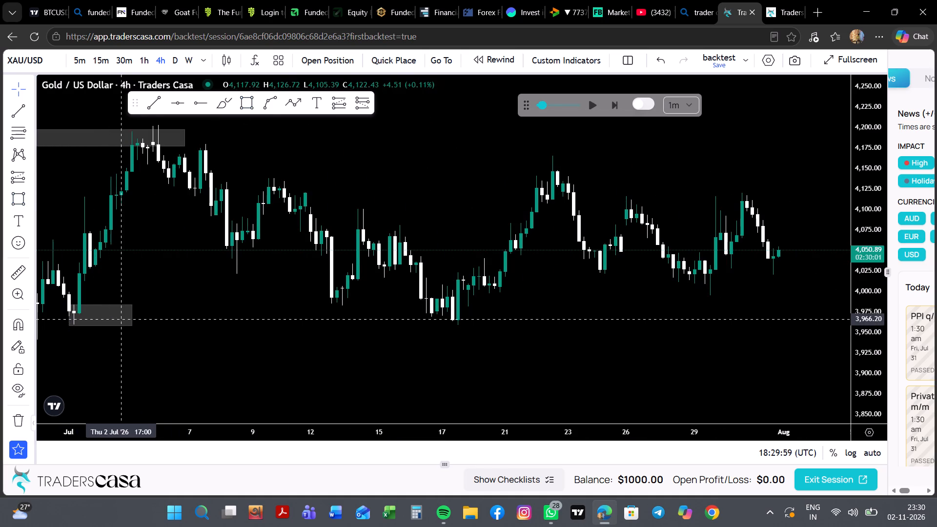
{"action": "left_click_drag", "start_coordinate": [131, 316], "coordinate": [474, 317]}
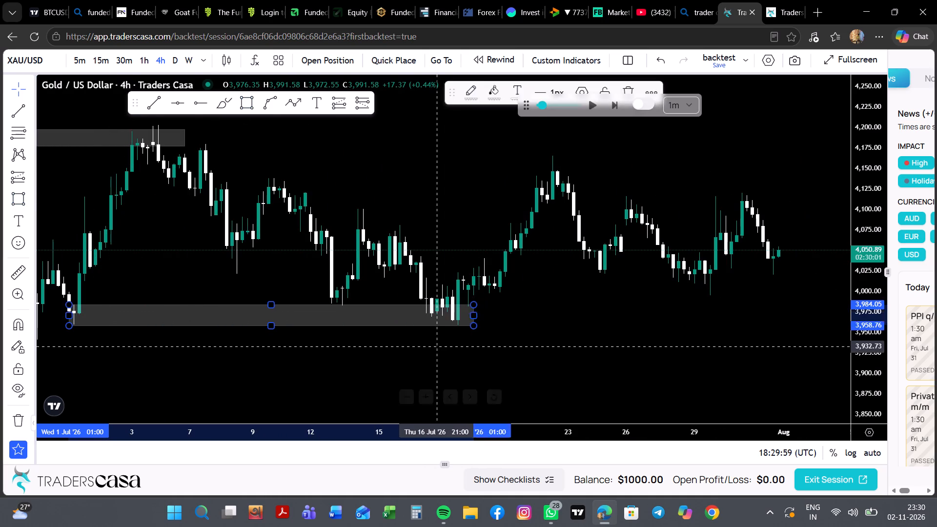
{"action": "left_click", "coordinate": [435, 346]}
Set the replay to advance 10m per step and raise its playback speed to about the middle of its range.
{"action": "scroll", "coordinate": [656, 336], "scroll_direction": "left", "scroll_amount": 1}
{"action": "scroll", "coordinate": [656, 336], "scroll_direction": "right", "scroll_amount": 1}
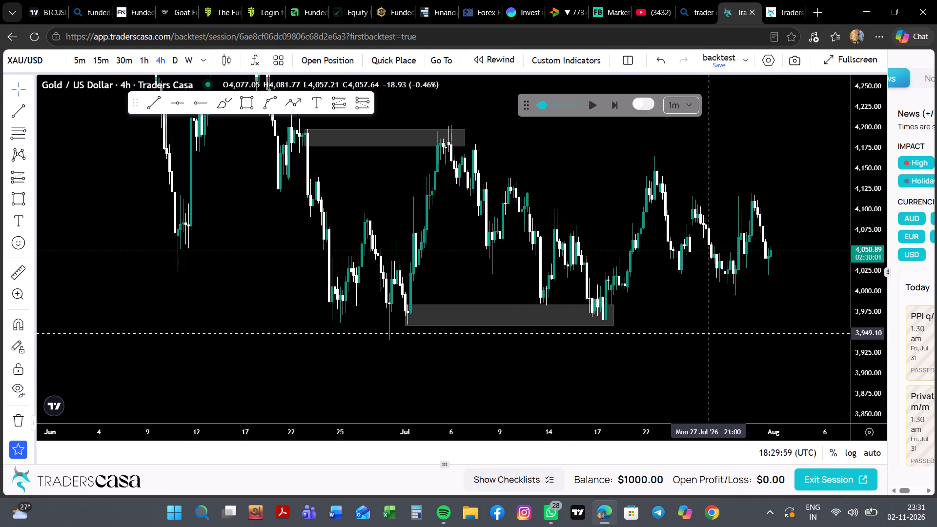
{"action": "left_click_drag", "start_coordinate": [755, 344], "coordinate": [577, 261]}
{"action": "left_click", "coordinate": [689, 105]}
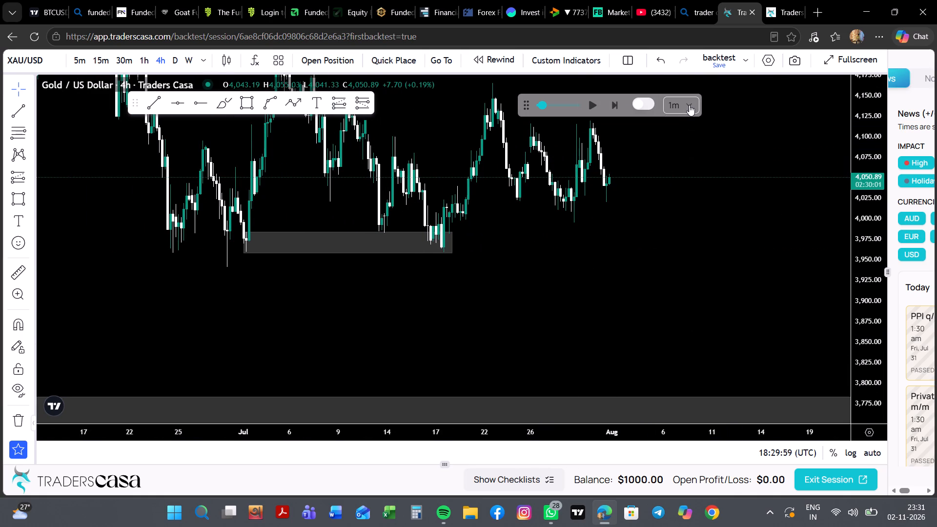
{"action": "left_click", "coordinate": [674, 203]}
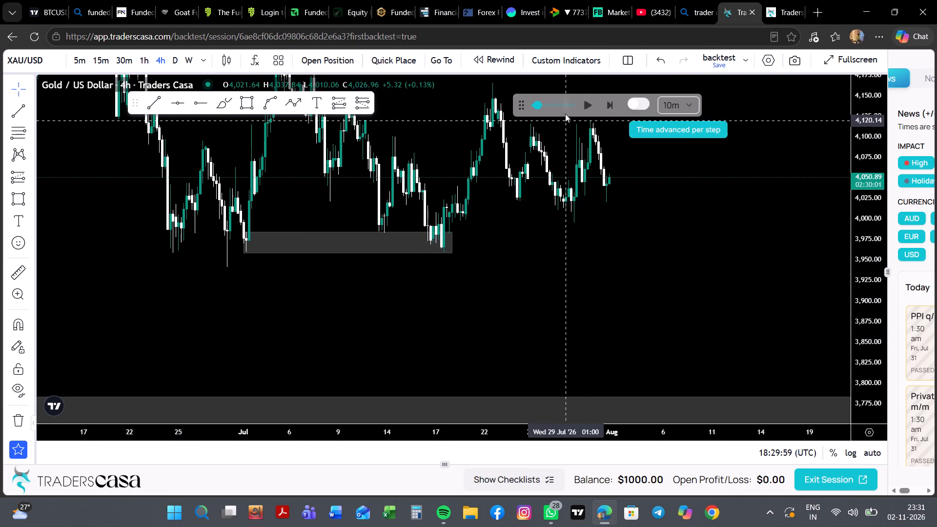
{"action": "left_click", "coordinate": [556, 105]}
Frame the latest candles with the nearby 4-hour zones and switch the chart to the 1-hour timeframe.
{"action": "scroll", "coordinate": [650, 165], "scroll_direction": "up", "scroll_amount": 1}
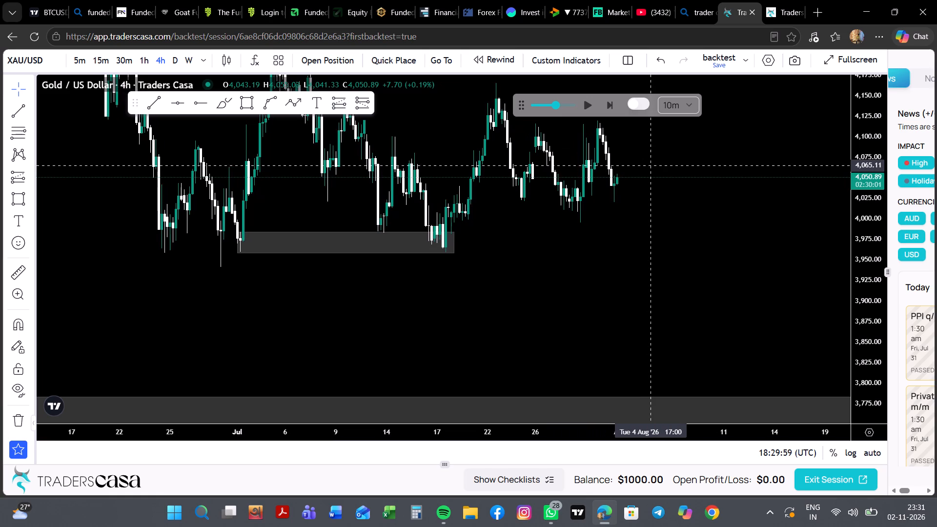
{"action": "left_click_drag", "start_coordinate": [700, 299], "coordinate": [733, 221]}
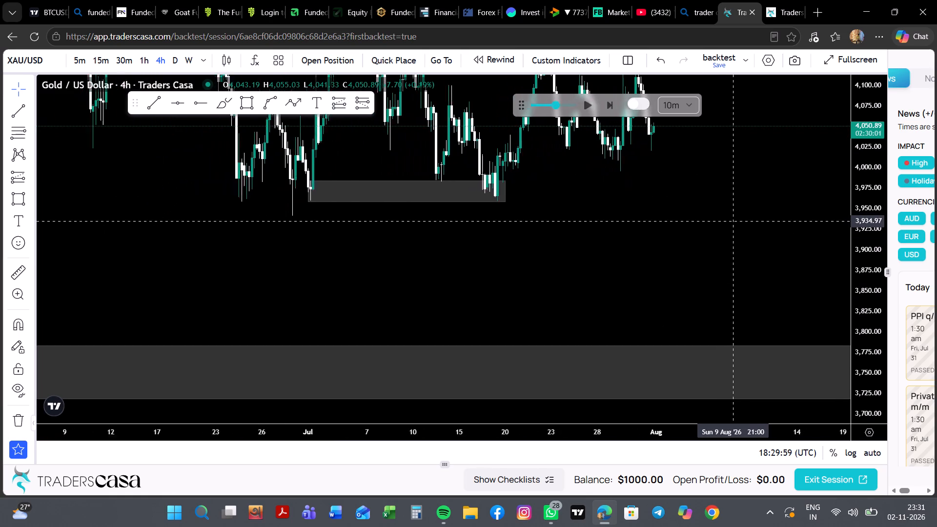
{"action": "left_click_drag", "start_coordinate": [699, 218], "coordinate": [646, 310]}
{"action": "scroll", "coordinate": [646, 310], "scroll_direction": "up", "scroll_amount": 1}
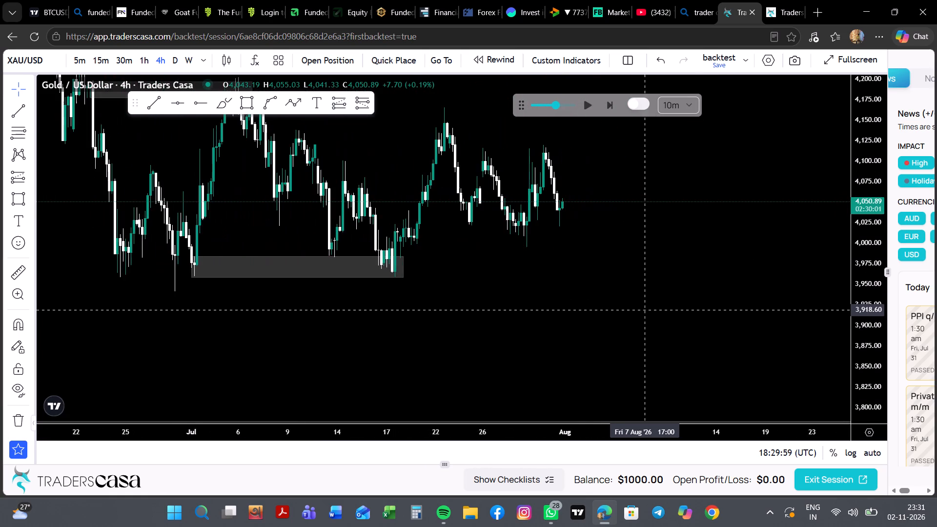
{"action": "left_click_drag", "start_coordinate": [611, 283], "coordinate": [611, 326]}
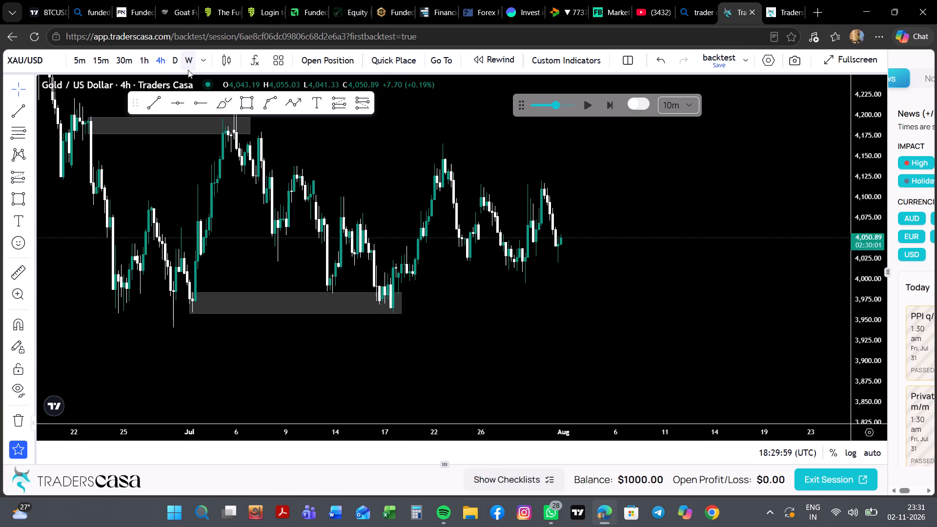
{"action": "left_click", "coordinate": [147, 62]}
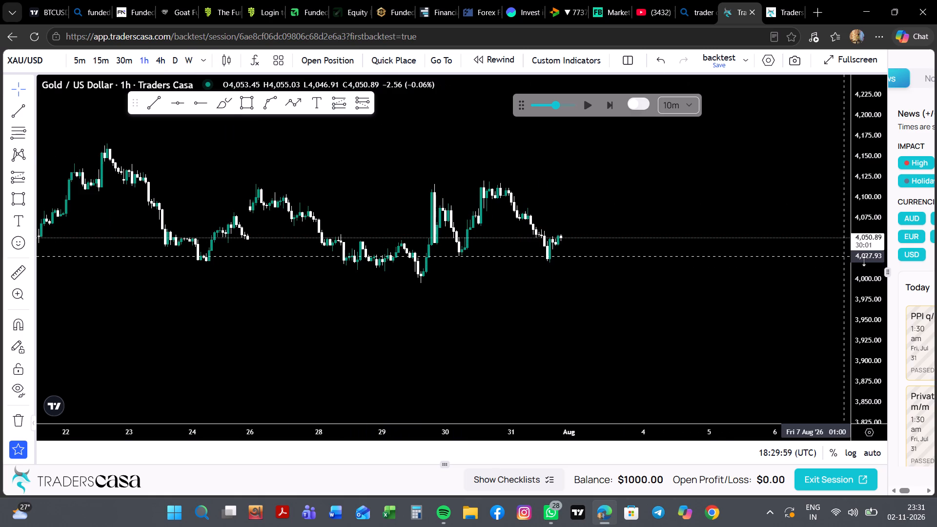
Examine the 1-hour price swings from mid-July to 1 August 2026 relative to the early-July low zone.
{"action": "scroll", "coordinate": [869, 282], "scroll_direction": "up", "scroll_amount": 7}
{"action": "scroll", "coordinate": [630, 248], "scroll_direction": "right", "scroll_amount": 1}
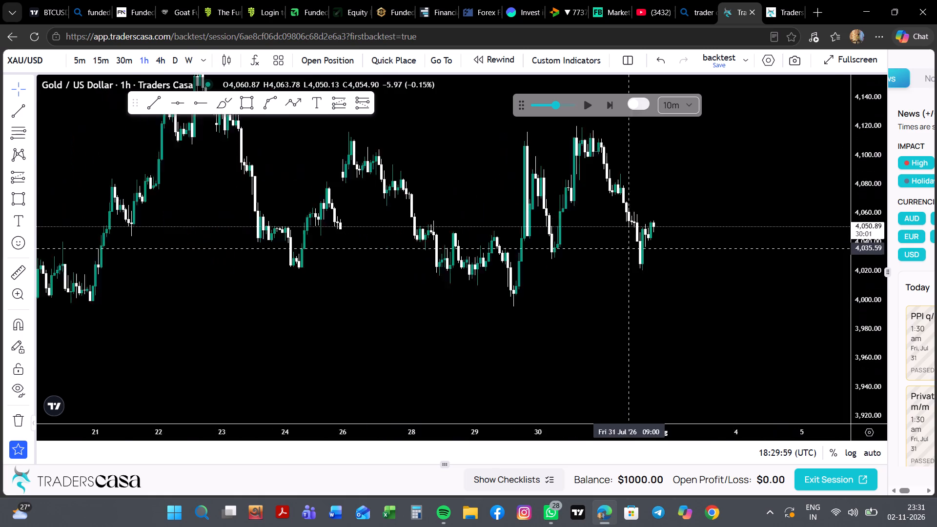
{"action": "scroll", "coordinate": [630, 248], "scroll_direction": "right", "scroll_amount": 3}
{"action": "left_click_drag", "start_coordinate": [483, 249], "coordinate": [473, 271]}
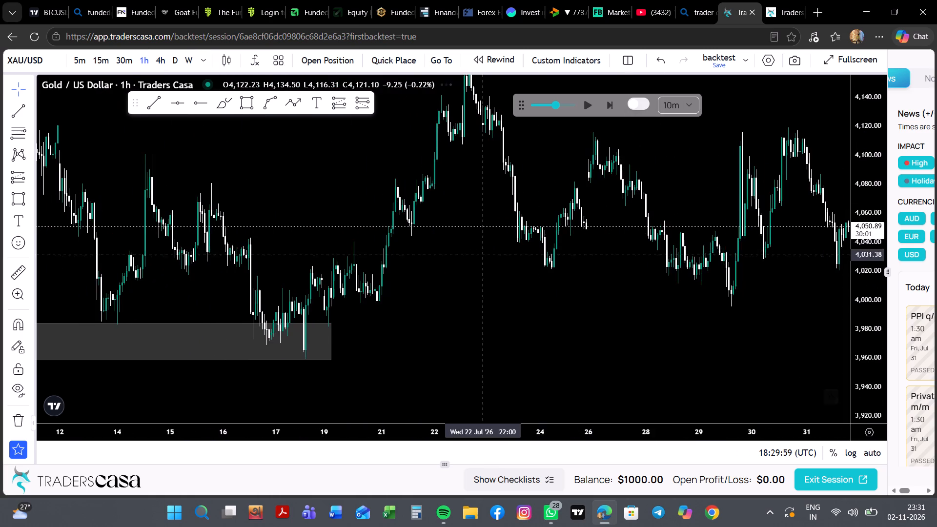
{"action": "left_click_drag", "start_coordinate": [473, 271], "coordinate": [378, 349]}
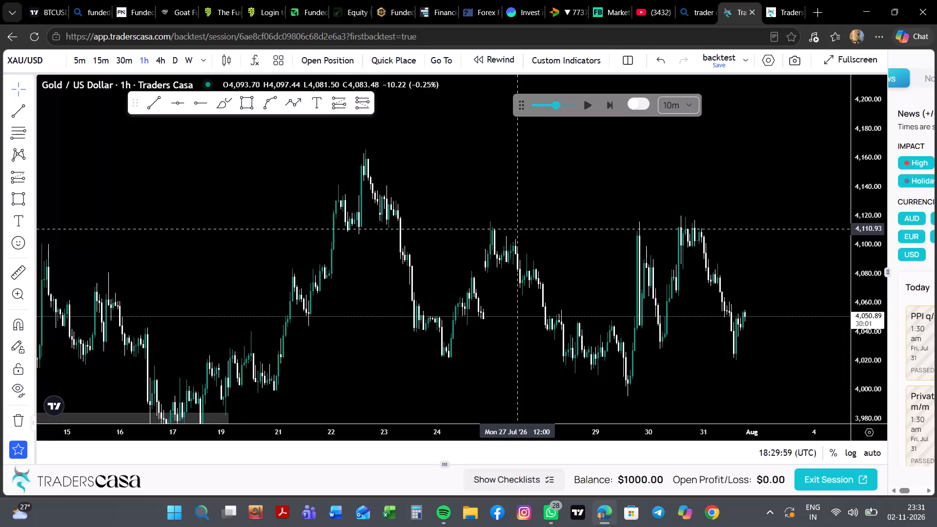
{"action": "scroll", "coordinate": [519, 228], "scroll_direction": "up", "scroll_amount": 1}
{"action": "left_click_drag", "start_coordinate": [675, 335], "coordinate": [541, 253]}
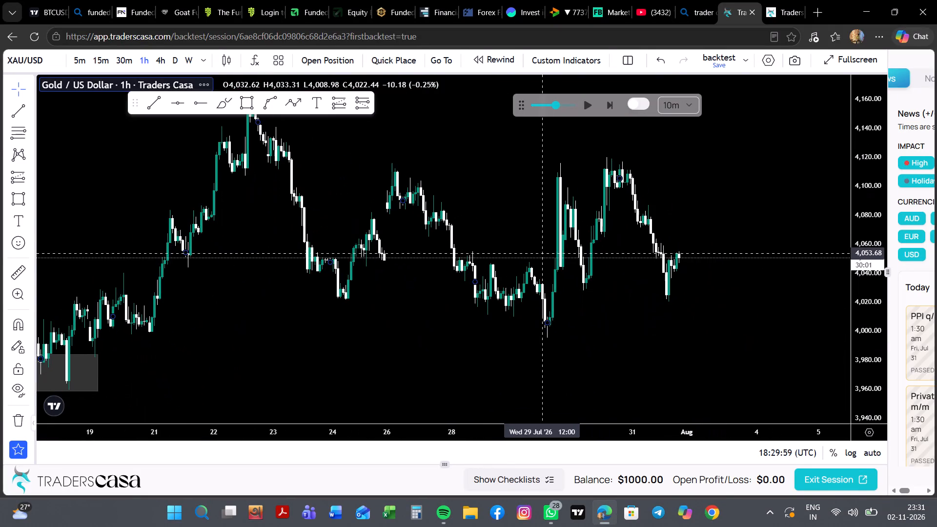
{"action": "left_click", "coordinate": [503, 336]}
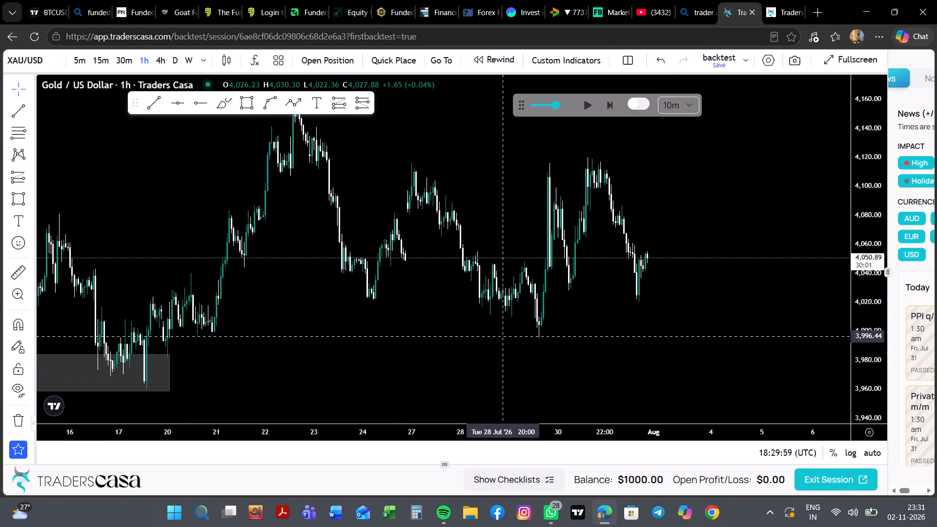
{"action": "left_click_drag", "start_coordinate": [420, 310], "coordinate": [423, 354]}
{"action": "scroll", "coordinate": [423, 354], "scroll_direction": "right", "scroll_amount": 1}
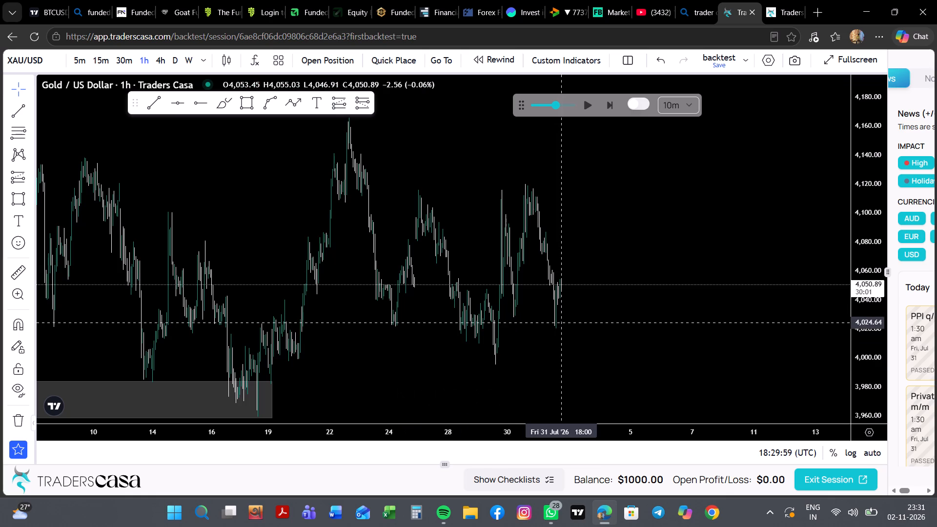
{"action": "scroll", "coordinate": [858, 389], "scroll_direction": "down", "scroll_amount": 2}
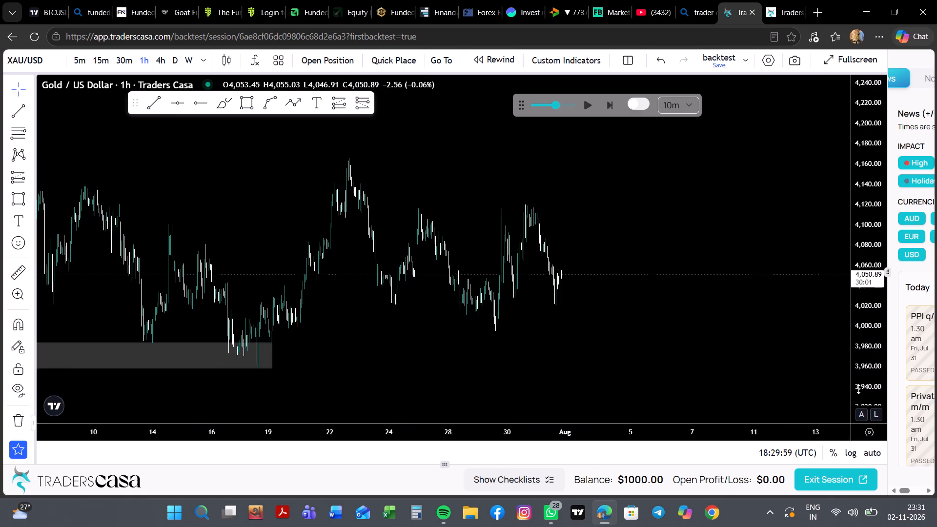
{"action": "scroll", "coordinate": [858, 389], "scroll_direction": "down", "scroll_amount": 2}
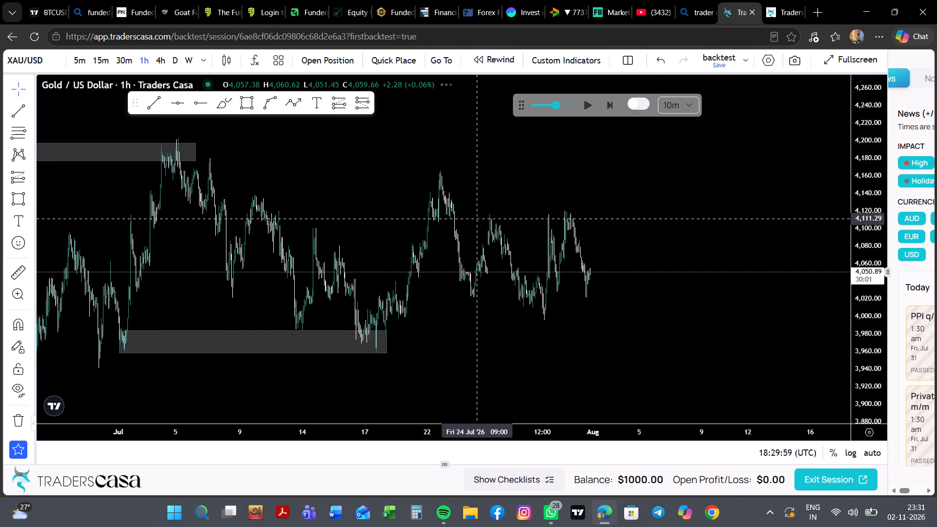
Draw a descending trend line from the 3 July 2026 high at about 4,204, along the late-July peak, to about 4,140 on 31 July.
{"action": "left_click_drag", "start_coordinate": [390, 200], "coordinate": [403, 234]}
{"action": "left_click", "coordinate": [161, 104]}
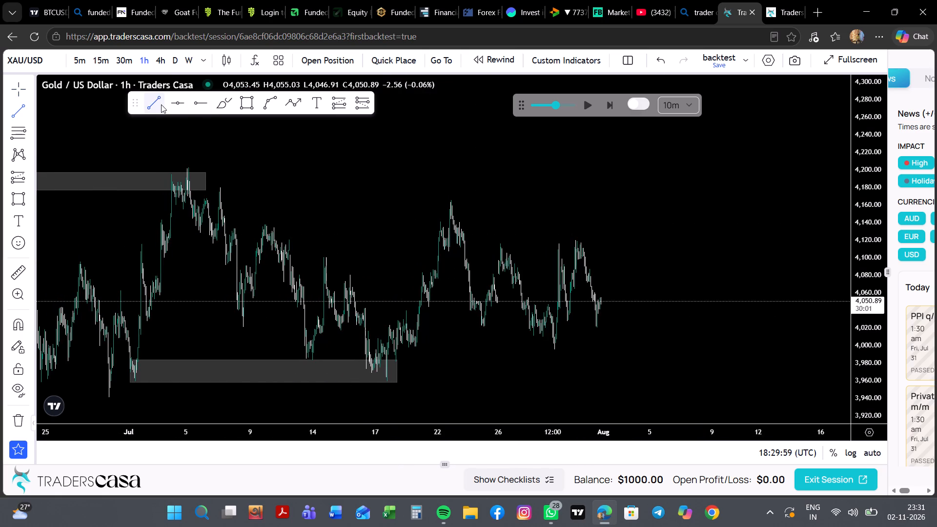
{"action": "left_click", "coordinate": [178, 167]}
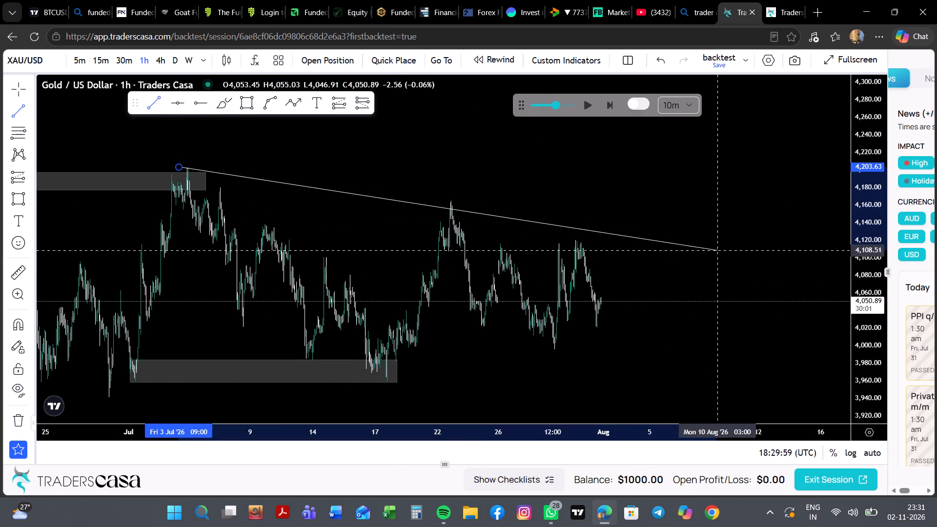
{"action": "left_click", "coordinate": [599, 222]}
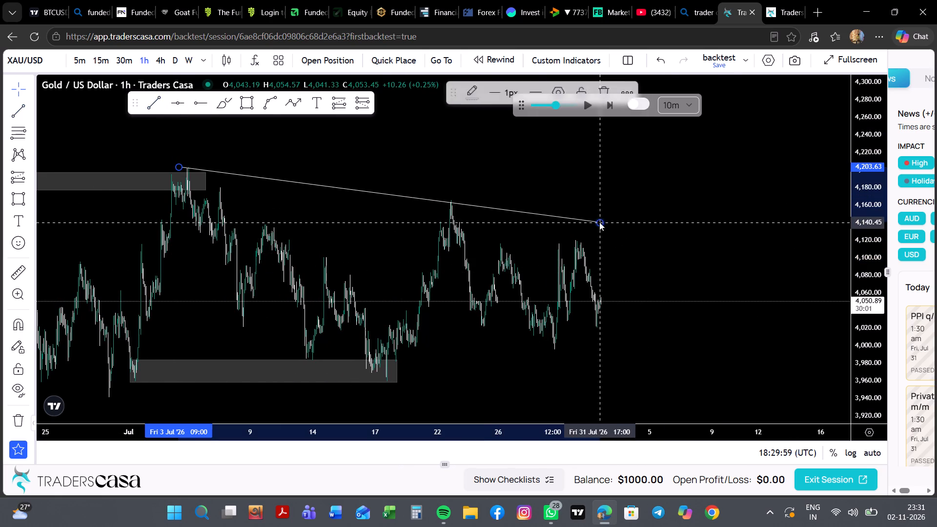
{"action": "left_click", "coordinate": [669, 270]}
Draw a 1-hour rectangle zone at the 29 July 2026 low, from about 3,993 up to 4,013, extending to about 5 August.
{"action": "left_click_drag", "start_coordinate": [563, 343], "coordinate": [578, 300]}
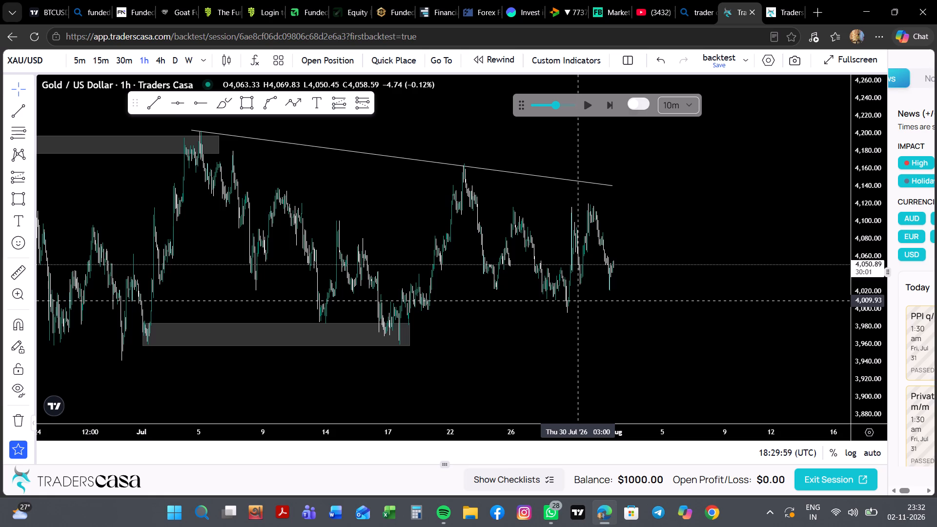
{"action": "scroll", "coordinate": [578, 300], "scroll_direction": "up", "scroll_amount": 1}
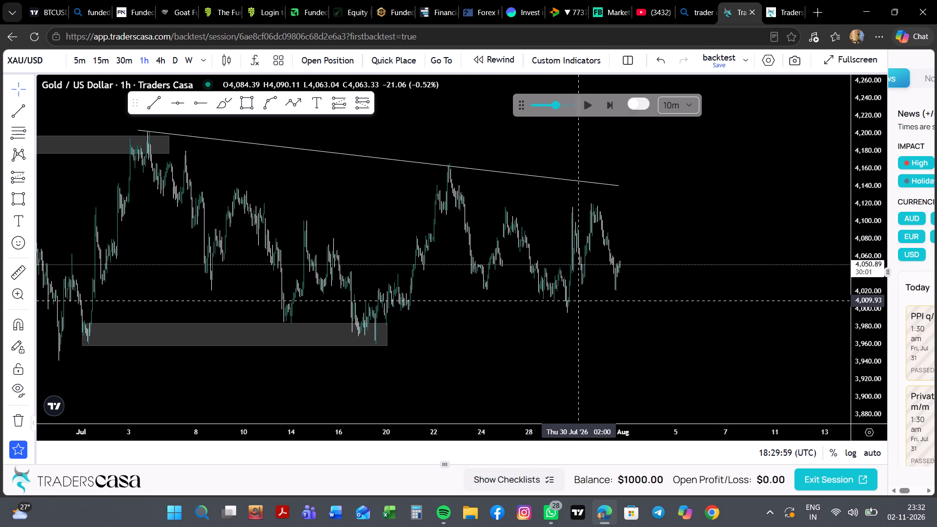
{"action": "scroll", "coordinate": [578, 300], "scroll_direction": "up", "scroll_amount": 1}
{"action": "scroll", "coordinate": [578, 300], "scroll_direction": "right", "scroll_amount": 1}
{"action": "scroll", "coordinate": [578, 300], "scroll_direction": "up", "scroll_amount": 1}
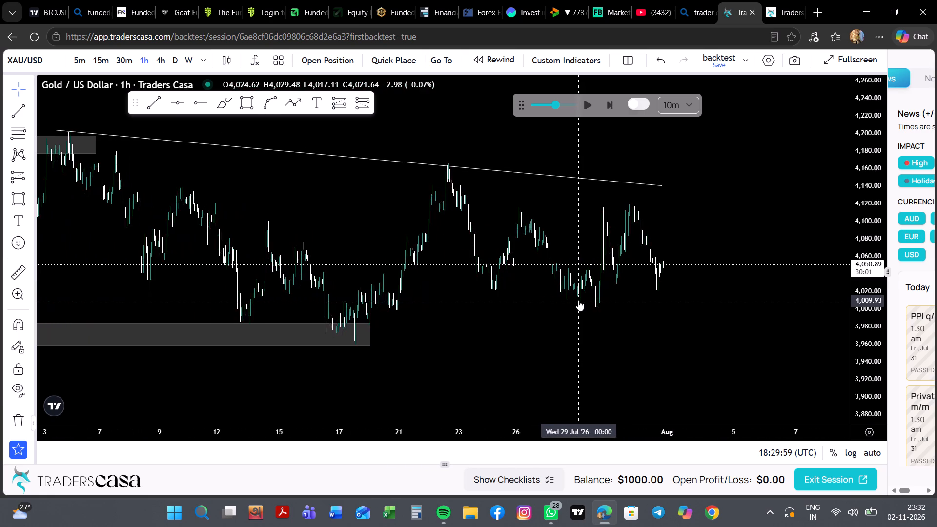
{"action": "scroll", "coordinate": [578, 300], "scroll_direction": "up", "scroll_amount": 2}
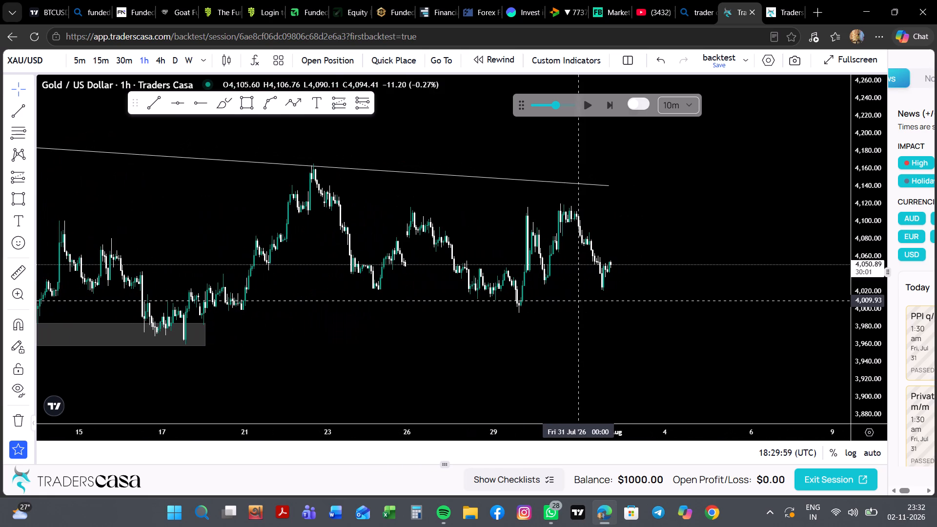
{"action": "left_click", "coordinate": [249, 99]}
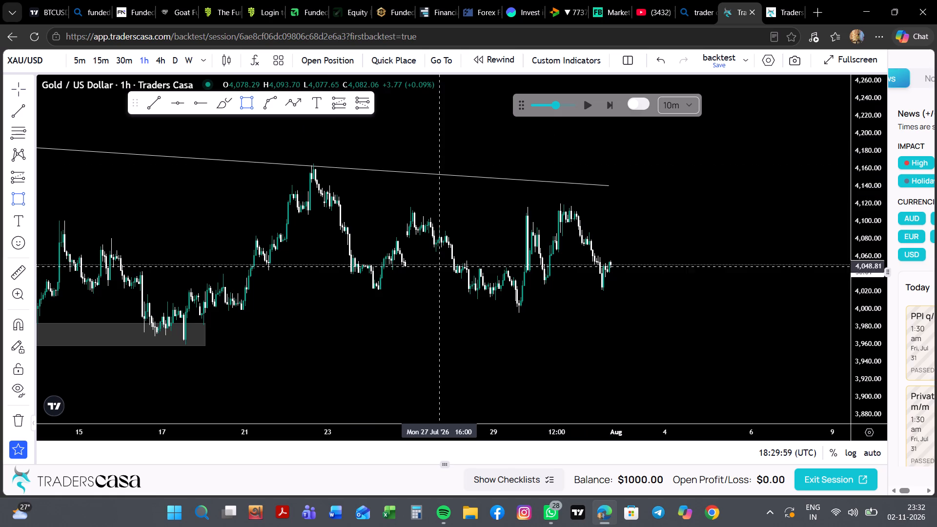
{"action": "left_click", "coordinate": [513, 315]}
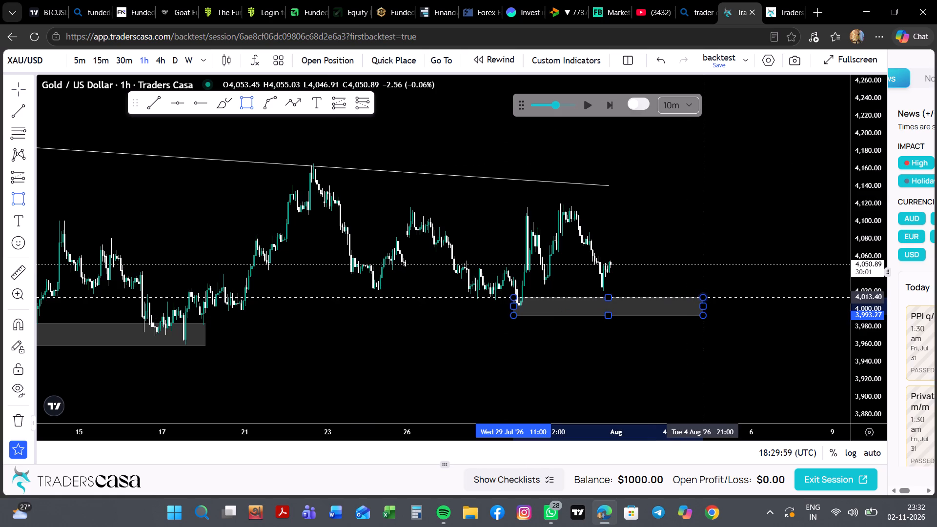
{"action": "left_click", "coordinate": [704, 298]}
{"action": "left_click_drag", "start_coordinate": [706, 306], "coordinate": [717, 305]}
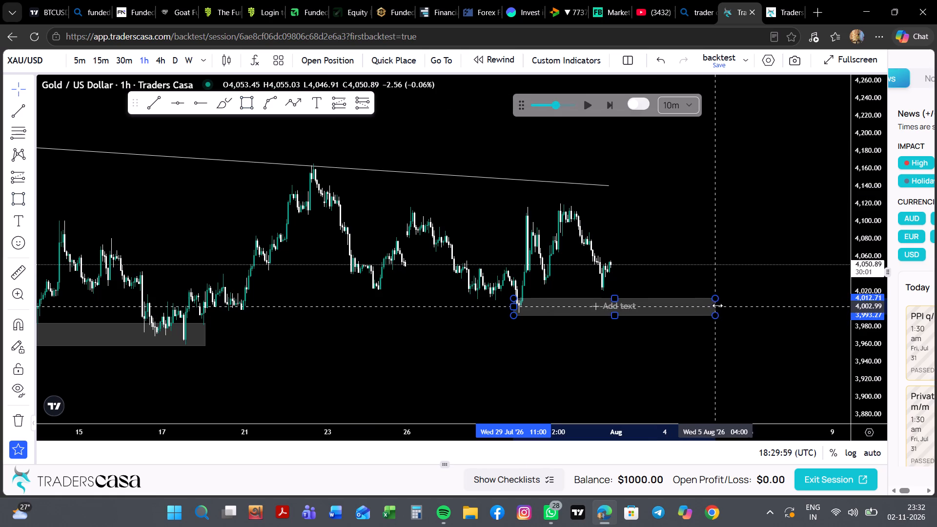
{"action": "left_click_drag", "start_coordinate": [717, 305], "coordinate": [718, 306]}
{"action": "left_click", "coordinate": [666, 345]}
Review the 1-hour price history back to late May 2026 against the daily and 4-hour zones, returning to the latest candles.
{"action": "left_click_drag", "start_coordinate": [469, 372], "coordinate": [568, 345]}
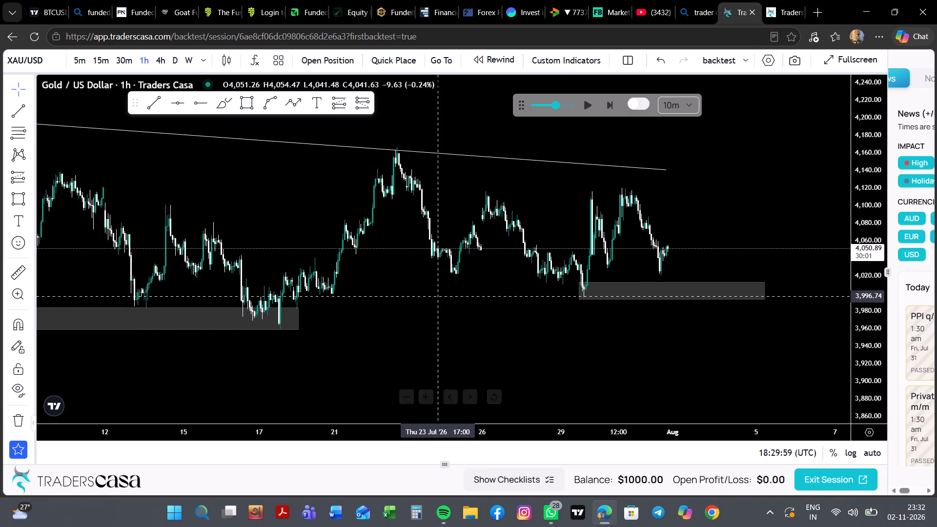
{"action": "scroll", "coordinate": [426, 278], "scroll_direction": "up", "scroll_amount": 1}
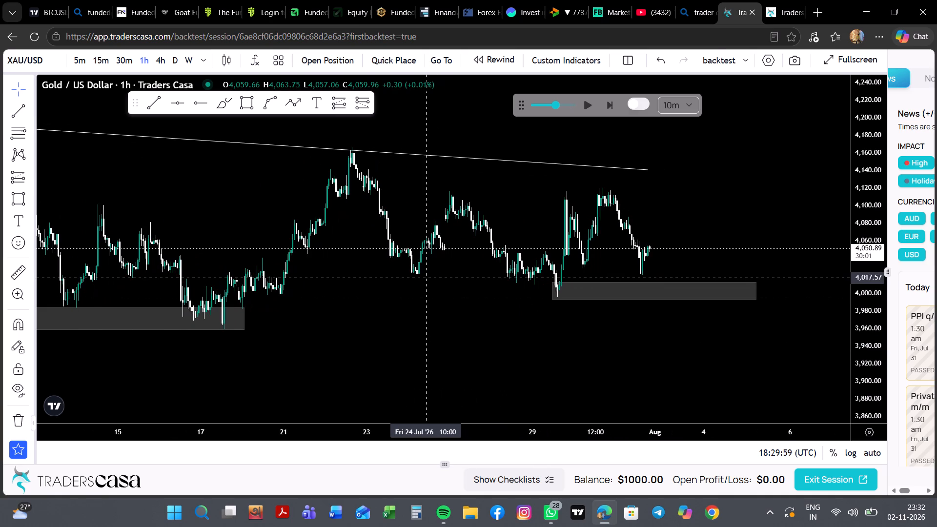
{"action": "scroll", "coordinate": [426, 278], "scroll_direction": "right", "scroll_amount": 4}
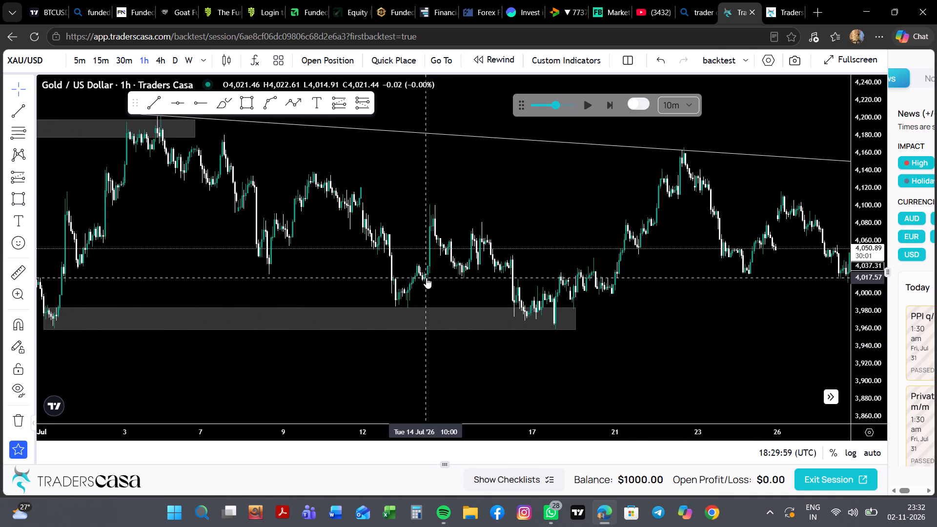
{"action": "scroll", "coordinate": [426, 278], "scroll_direction": "right", "scroll_amount": 1}
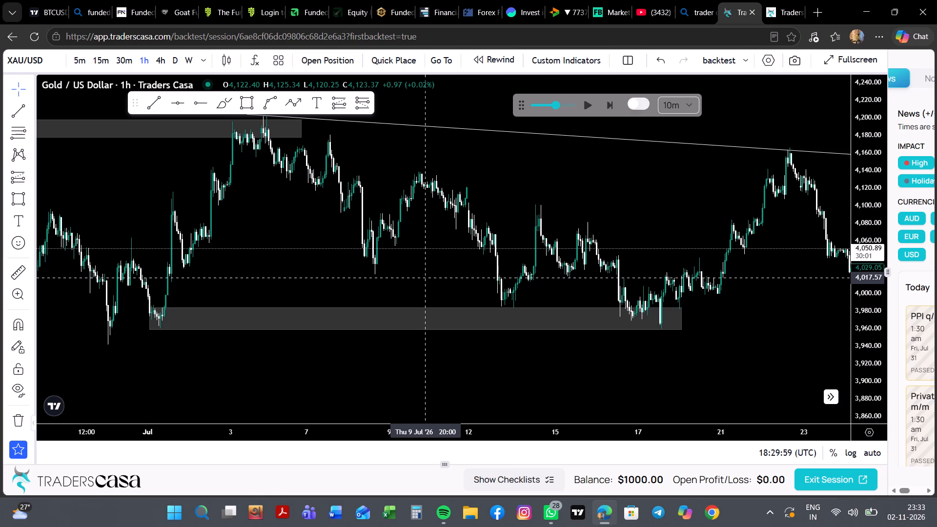
{"action": "scroll", "coordinate": [336, 274], "scroll_direction": "right", "scroll_amount": 1}
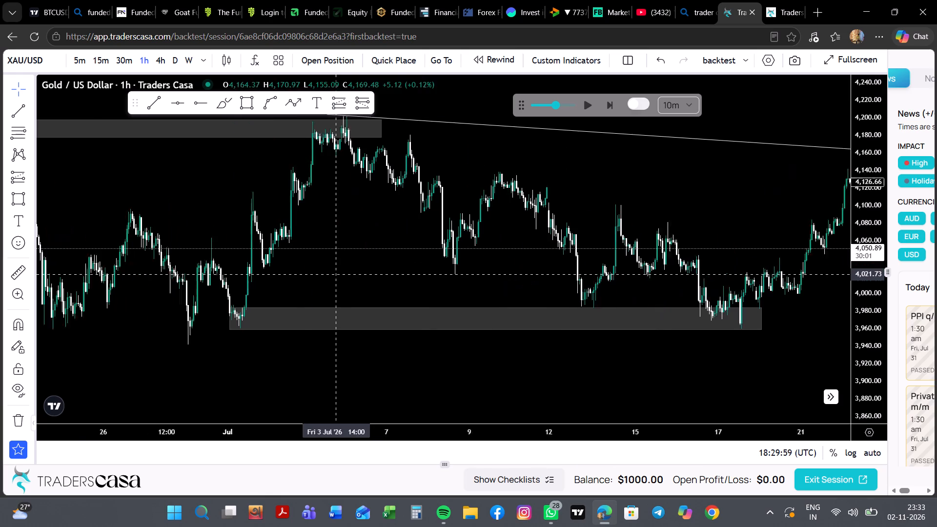
{"action": "scroll", "coordinate": [336, 274], "scroll_direction": "right", "scroll_amount": 11}
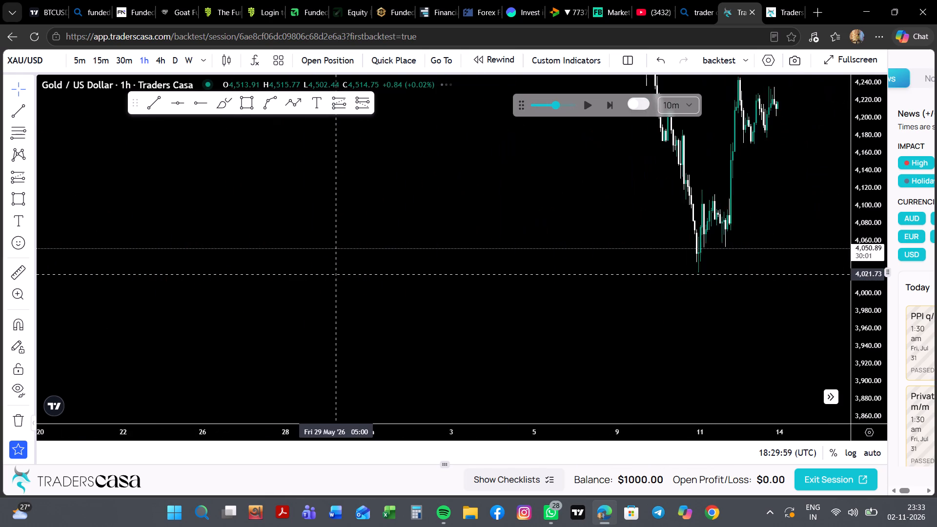
{"action": "scroll", "coordinate": [336, 274], "scroll_direction": "down", "scroll_amount": 1}
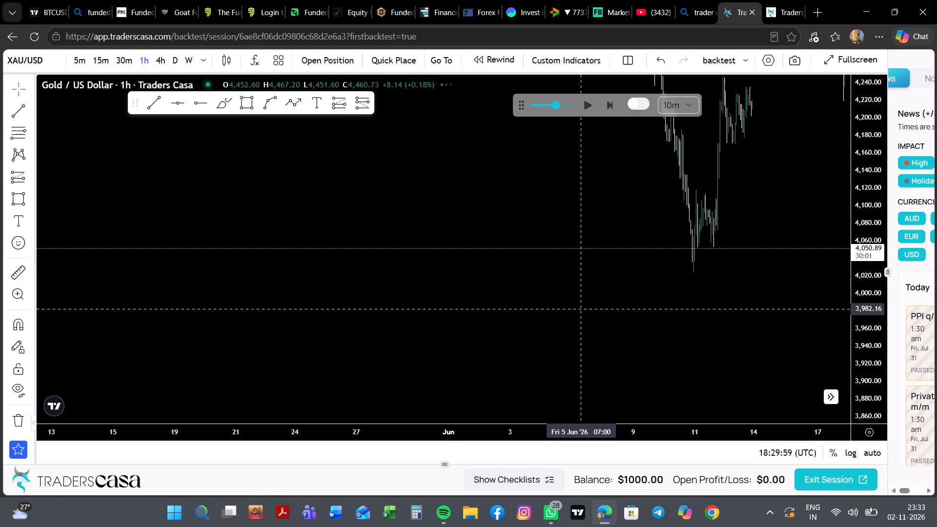
{"action": "scroll", "coordinate": [862, 377], "scroll_direction": "down", "scroll_amount": 4}
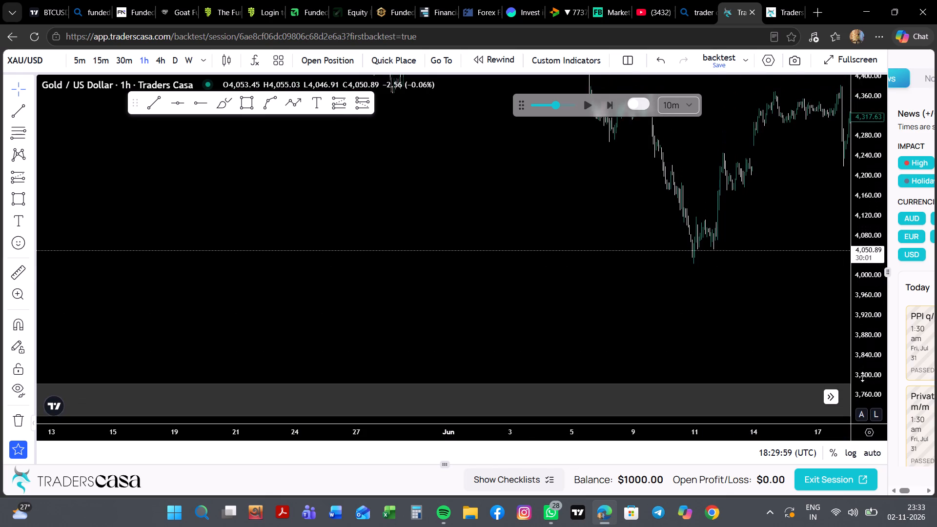
{"action": "scroll", "coordinate": [862, 377], "scroll_direction": "down", "scroll_amount": 2}
{"action": "scroll", "coordinate": [587, 265], "scroll_direction": "left", "scroll_amount": 3}
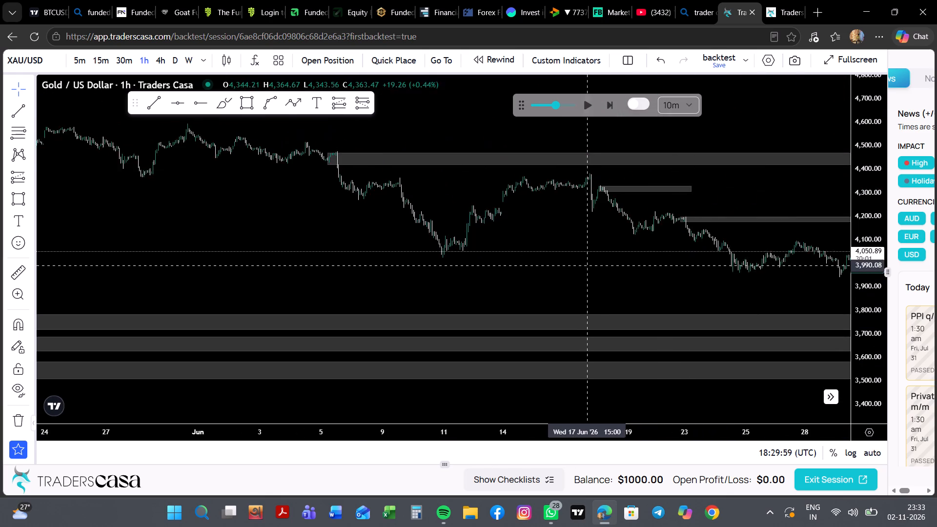
{"action": "scroll", "coordinate": [587, 265], "scroll_direction": "left", "scroll_amount": 7}
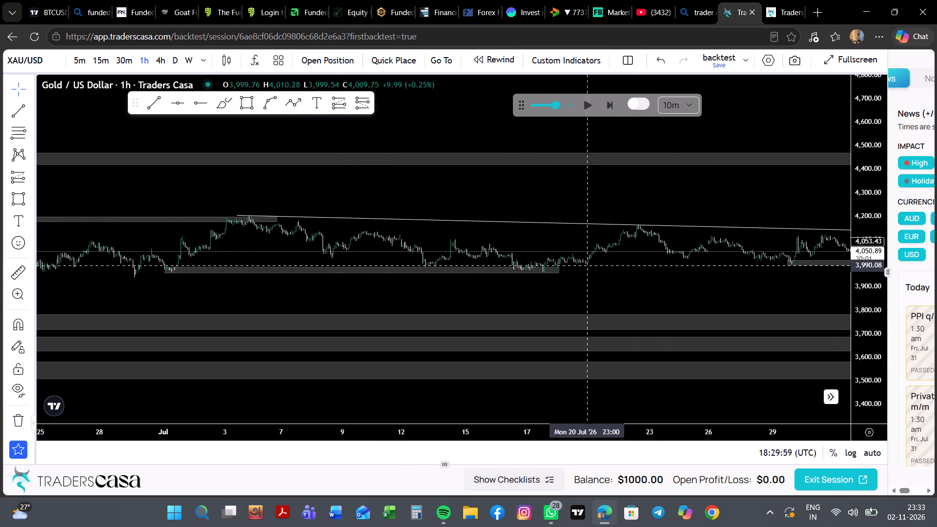
{"action": "scroll", "coordinate": [587, 265], "scroll_direction": "left", "scroll_amount": 2}
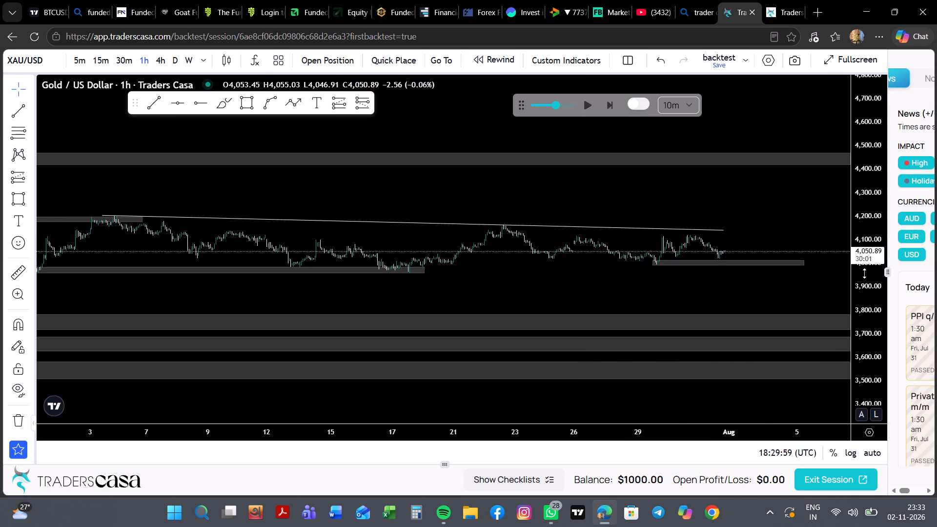
{"action": "scroll", "coordinate": [864, 273], "scroll_direction": "up", "scroll_amount": 9}
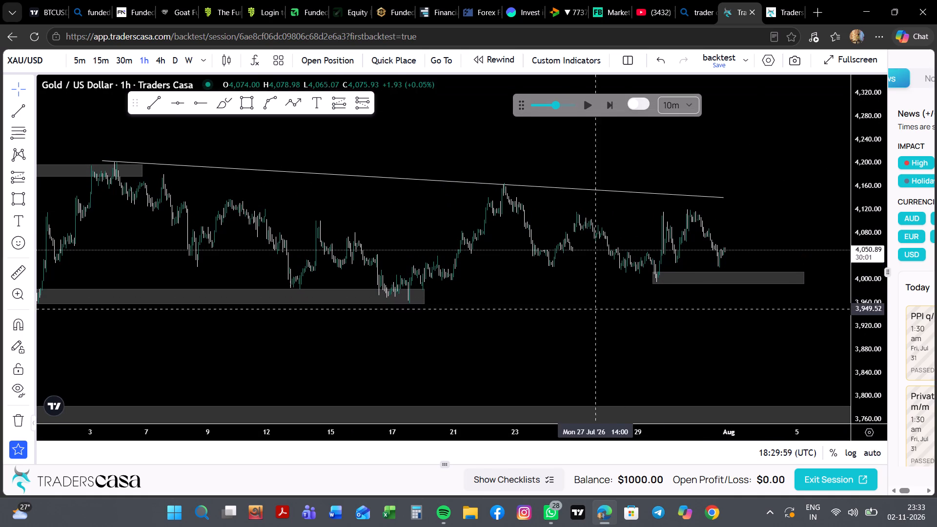
Examine the June and July 2026 swings around the 4-hour zones, the descending trend line and the late-July low zone.
{"action": "left_click_drag", "start_coordinate": [571, 330], "coordinate": [573, 289]}
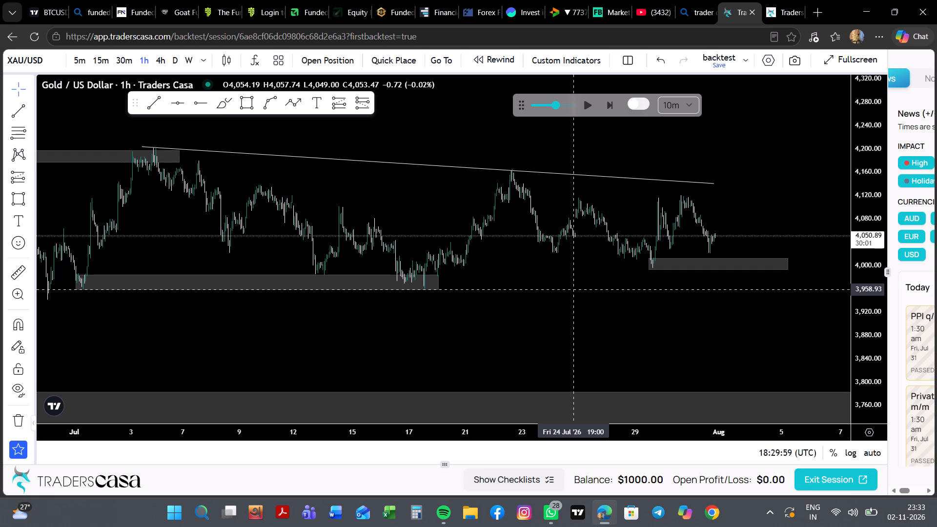
{"action": "scroll", "coordinate": [573, 289], "scroll_direction": "right", "scroll_amount": 1}
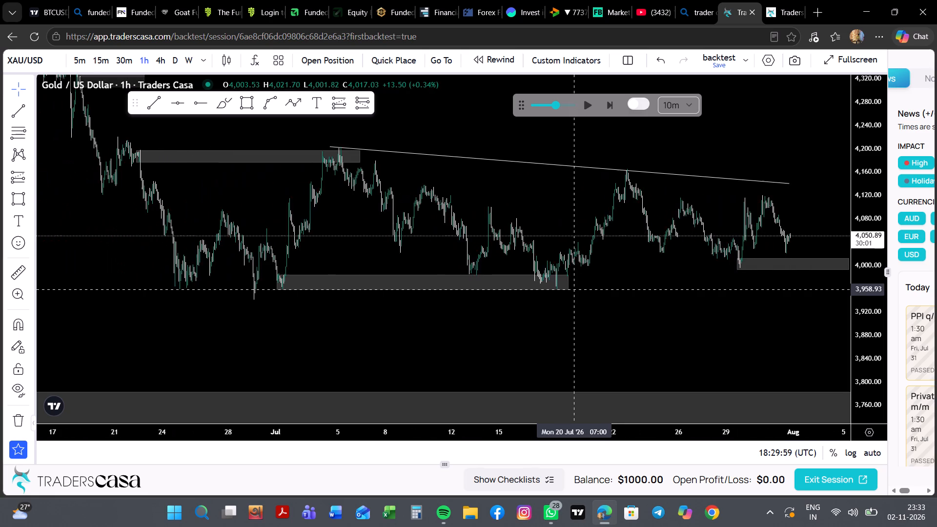
{"action": "scroll", "coordinate": [573, 289], "scroll_direction": "right", "scroll_amount": 4}
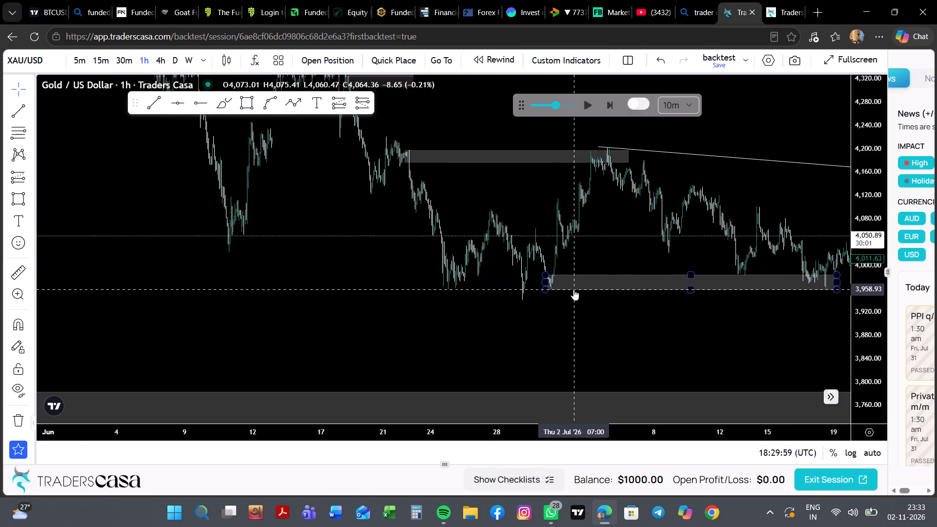
{"action": "scroll", "coordinate": [573, 289], "scroll_direction": "right", "scroll_amount": 2}
{"action": "scroll", "coordinate": [573, 289], "scroll_direction": "left", "scroll_amount": 4}
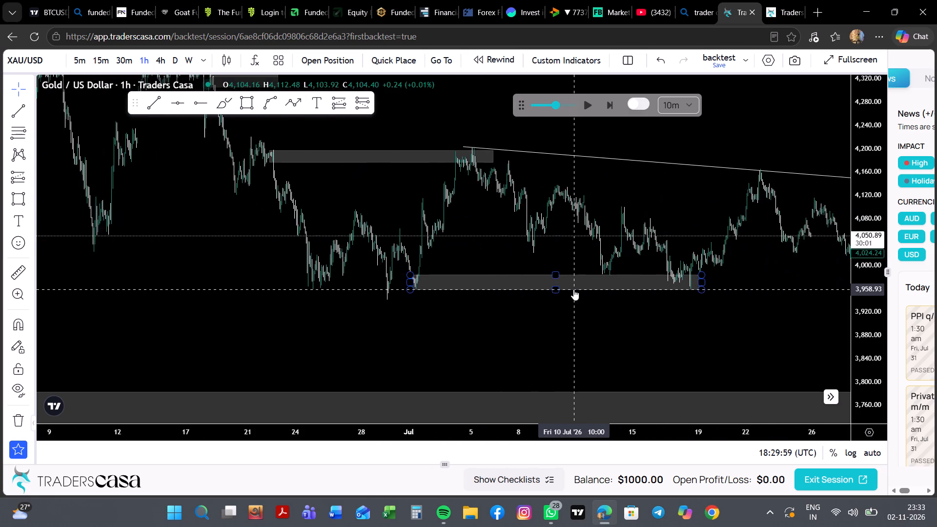
{"action": "scroll", "coordinate": [573, 289], "scroll_direction": "left", "scroll_amount": 4}
{"action": "left_click", "coordinate": [563, 319]}
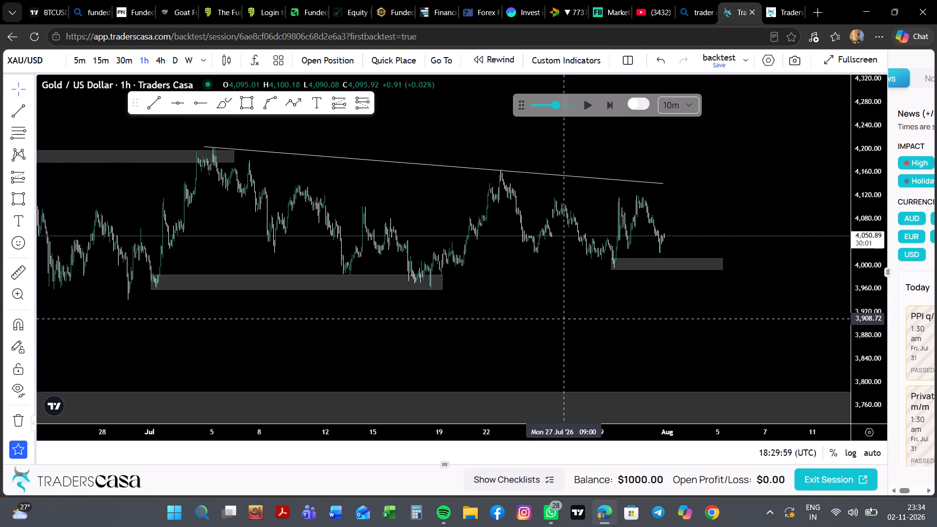
Replay the 1-hour chart from the end of 31 July and pause at about 09:50 UTC on 3 August 2026.
{"action": "scroll", "coordinate": [563, 319], "scroll_direction": "up", "scroll_amount": 3}
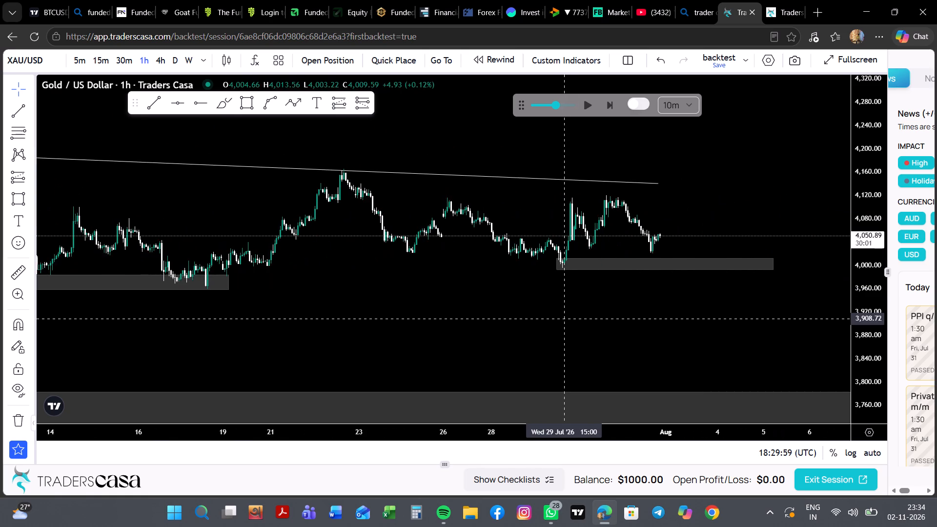
{"action": "scroll", "coordinate": [563, 319], "scroll_direction": "up", "scroll_amount": 1}
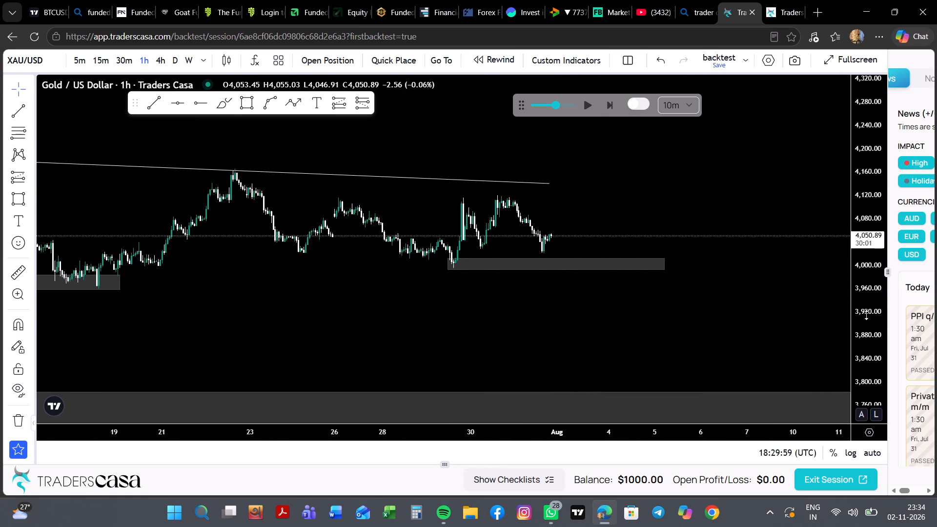
{"action": "scroll", "coordinate": [866, 315], "scroll_direction": "up", "scroll_amount": 3}
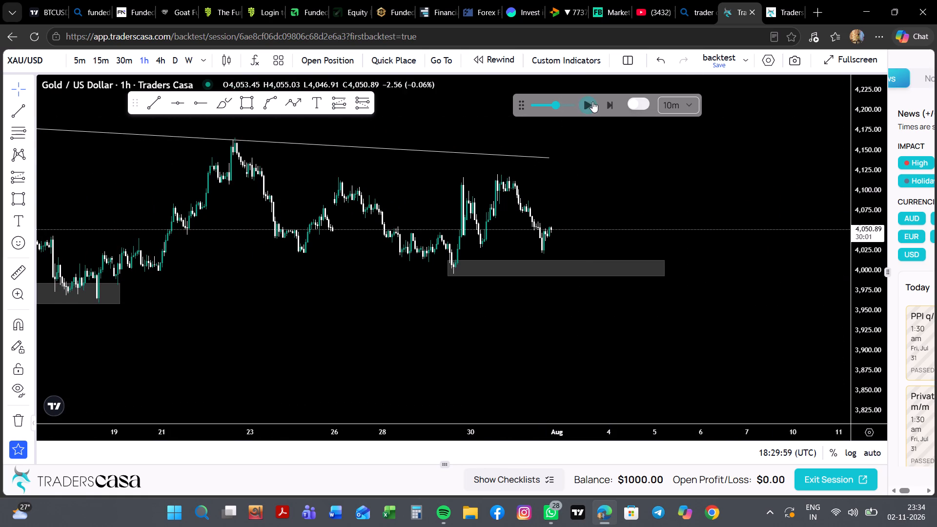
{"action": "left_click", "coordinate": [593, 102]}
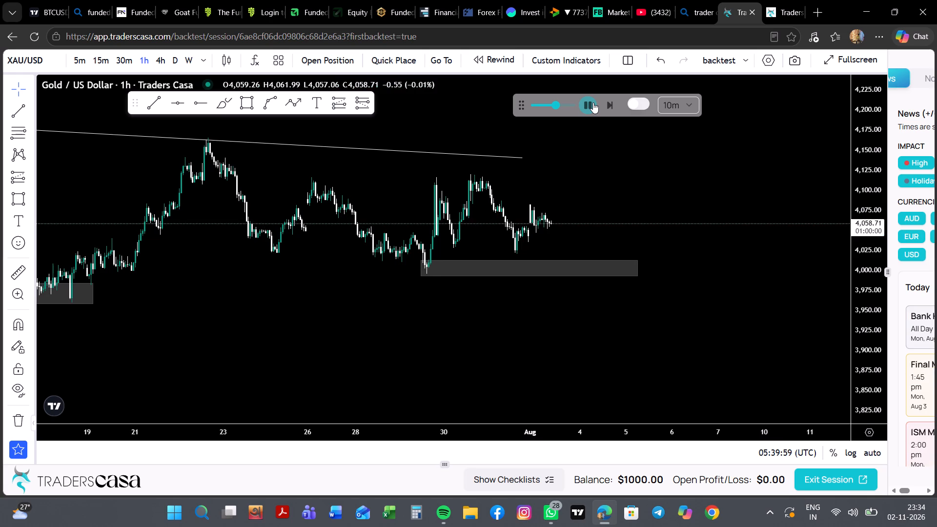
{"action": "left_click", "coordinate": [593, 102]}
Switch the chart to the 30-minute timeframe and replay in short runs, pausing at about 21:50 UTC on 3 August 2026.
{"action": "left_click", "coordinate": [118, 61]}
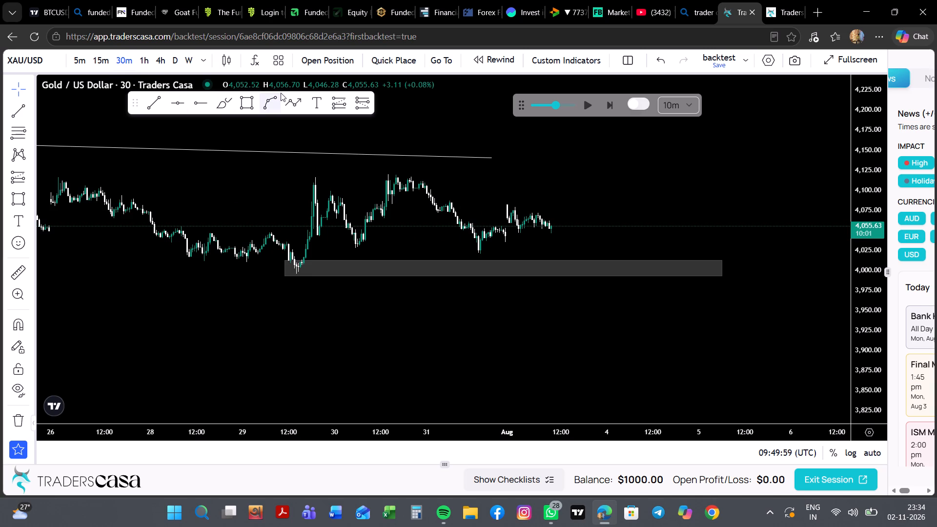
{"action": "scroll", "coordinate": [856, 284], "scroll_direction": "up", "scroll_amount": 1}
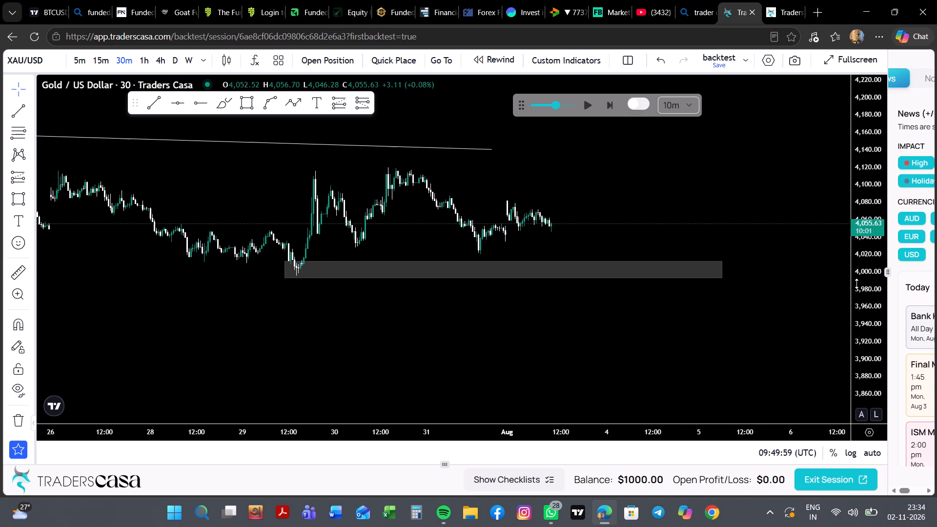
{"action": "scroll", "coordinate": [856, 284], "scroll_direction": "up", "scroll_amount": 4}
{"action": "left_click", "coordinate": [591, 104]}
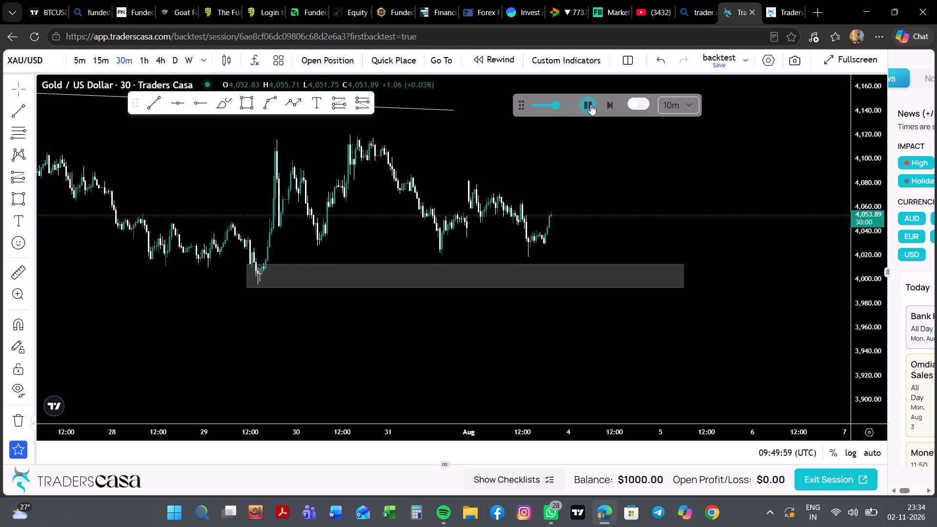
{"action": "left_click", "coordinate": [591, 104]}
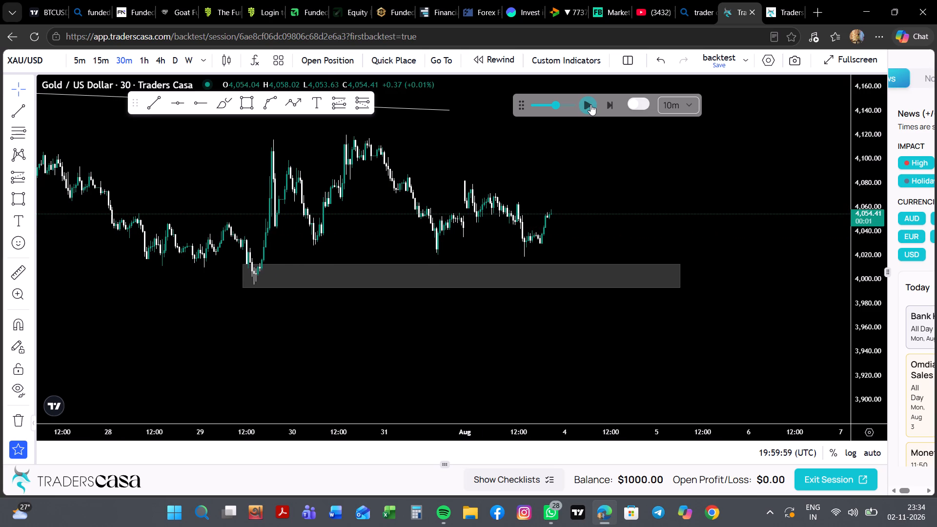
{"action": "left_click", "coordinate": [591, 104]}
{"action": "left_click", "coordinate": [589, 104]}
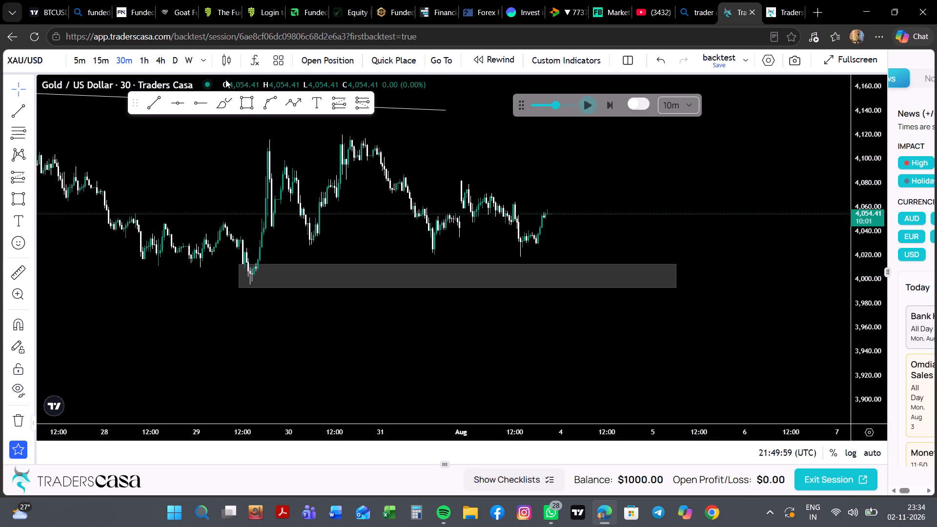
Draw a 30-minute rectangle zone from late 30 July 2026, between about 4,102 and 4,112, extending to about midday on 5 August.
{"action": "left_click", "coordinate": [249, 109]}
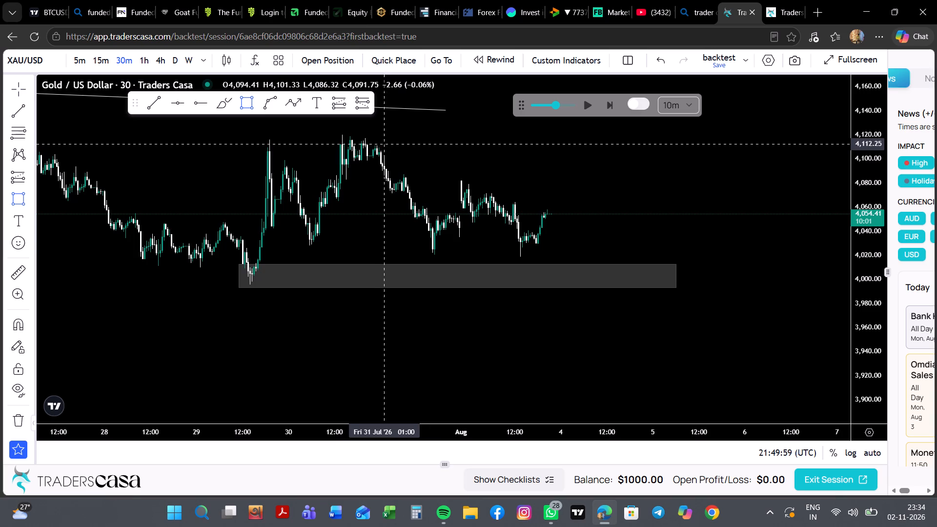
{"action": "left_click", "coordinate": [377, 145]}
{"action": "left_click", "coordinate": [471, 156]}
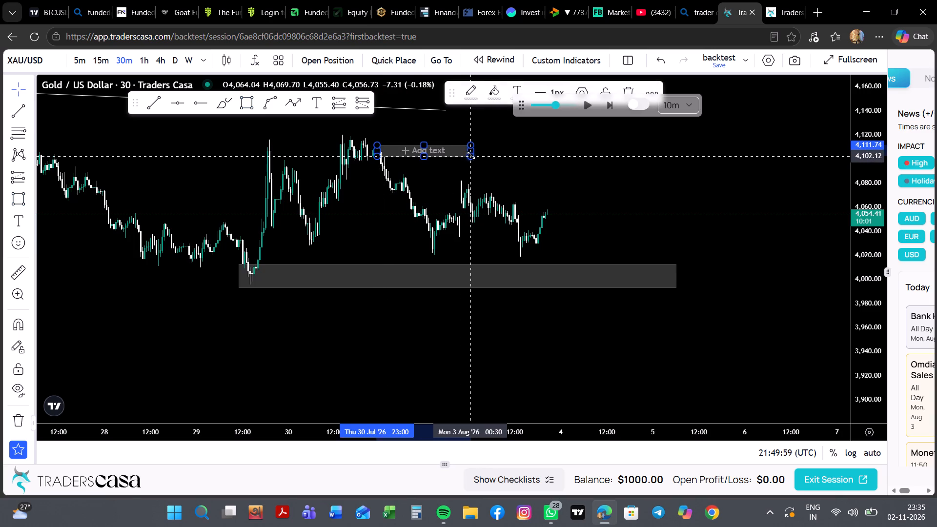
{"action": "left_click_drag", "start_coordinate": [472, 150], "coordinate": [702, 171]}
{"action": "left_click", "coordinate": [631, 197]}
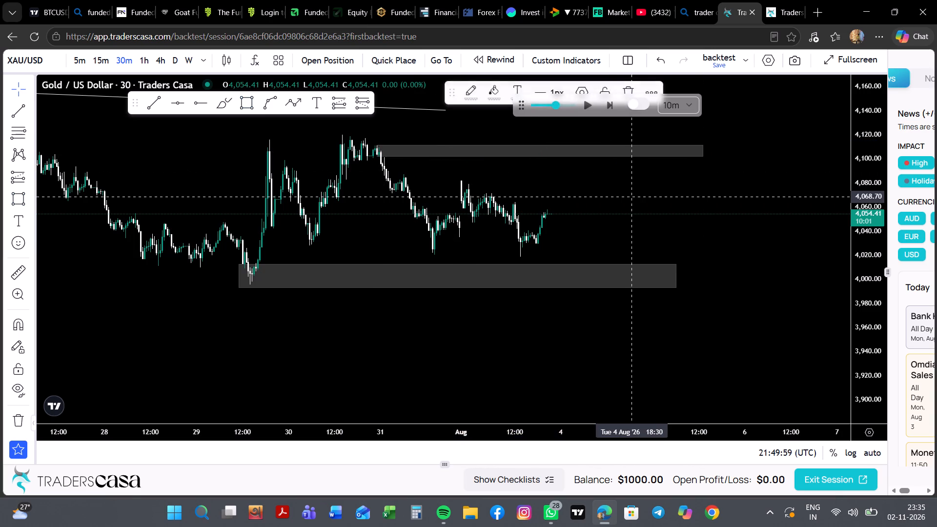
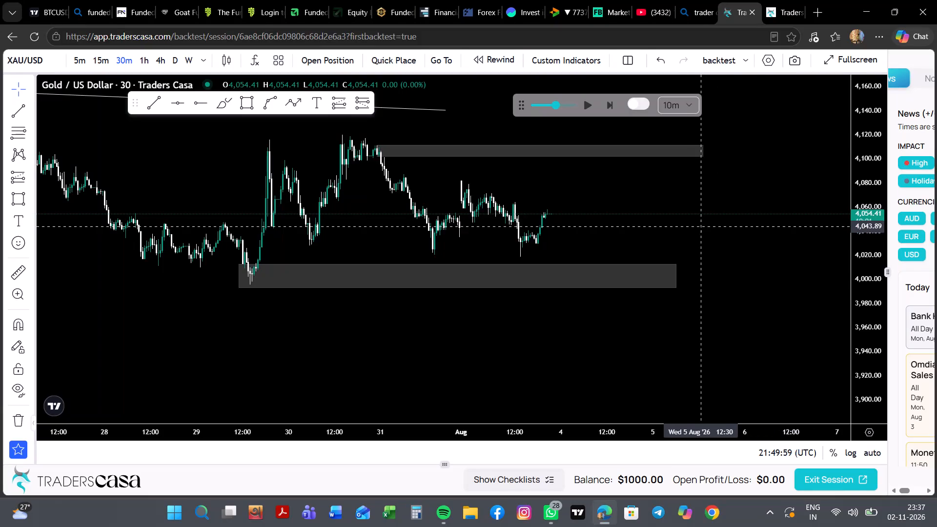
Replay the 30-minute chart onward from 21:50 UTC on 3 August and pause at about 03:10 UTC on 4 August 2026.
{"action": "scroll", "coordinate": [701, 226], "scroll_direction": "right", "scroll_amount": 1}
{"action": "scroll", "coordinate": [701, 226], "scroll_direction": "up", "scroll_amount": 1}
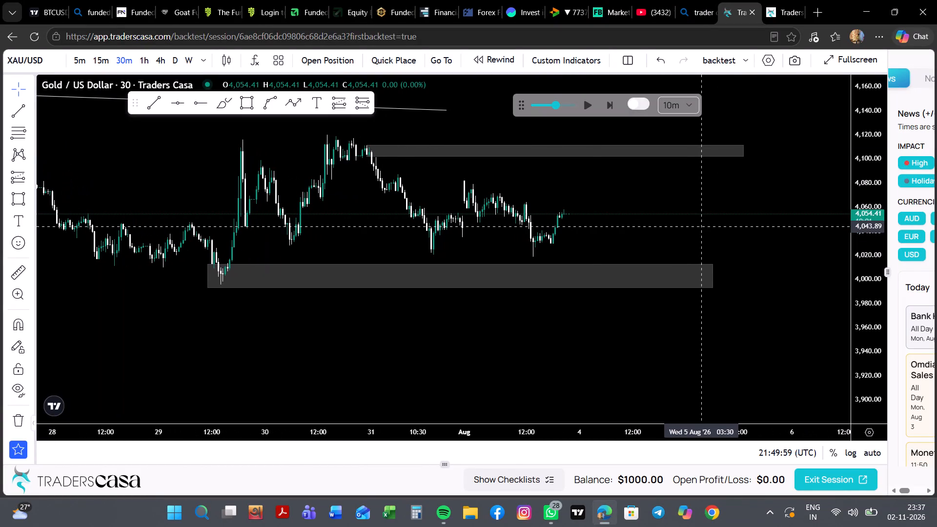
{"action": "left_click", "coordinate": [589, 111]}
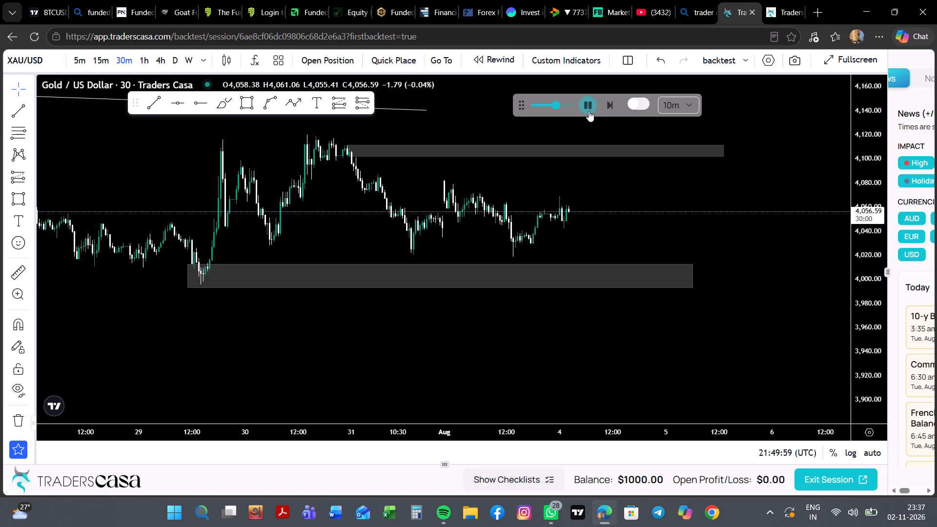
{"action": "left_click", "coordinate": [589, 111]}
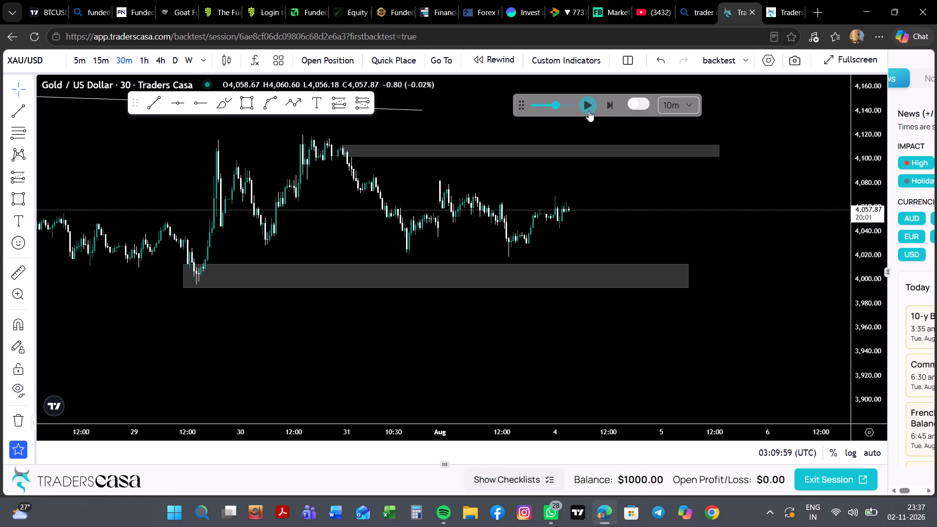
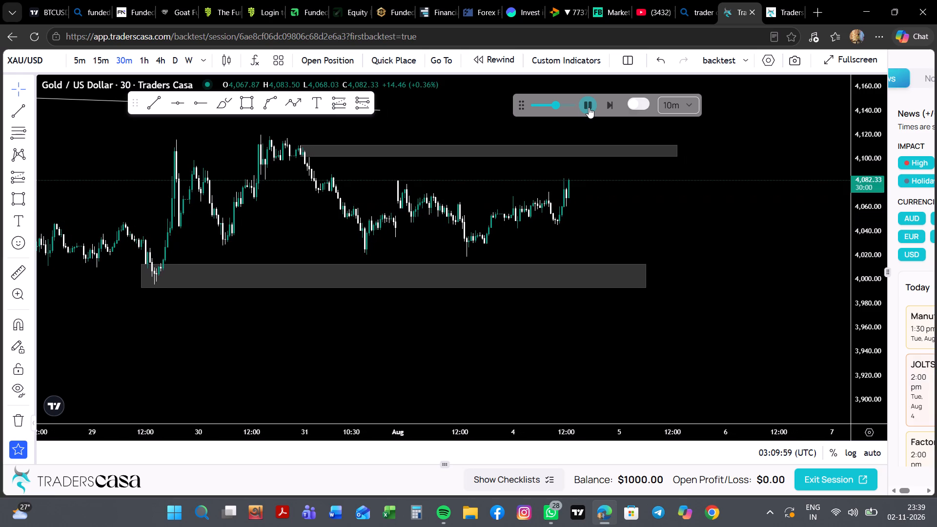
Replay the 30-minute chart onward through 14:10 UTC and pause at about 16:00 UTC on 4 August 2026.
{"action": "left_click", "coordinate": [589, 107]}
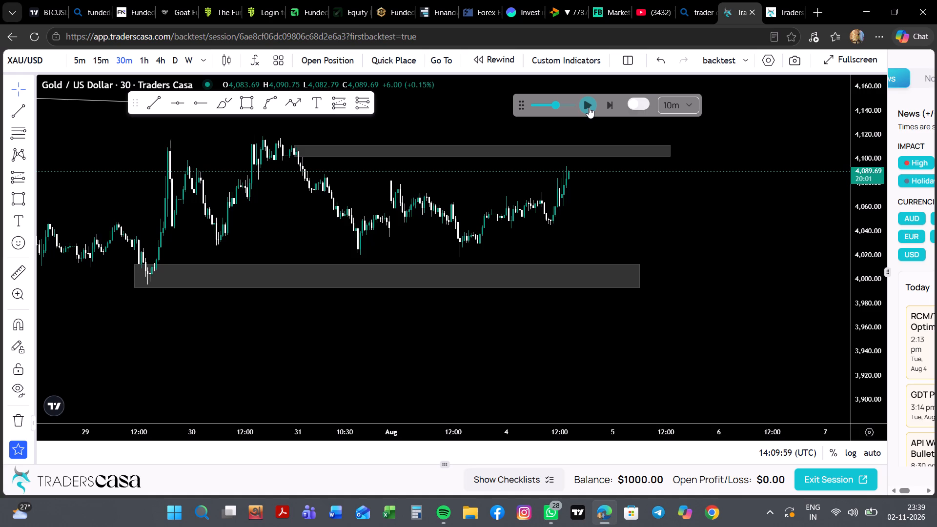
{"action": "left_click", "coordinate": [589, 107]}
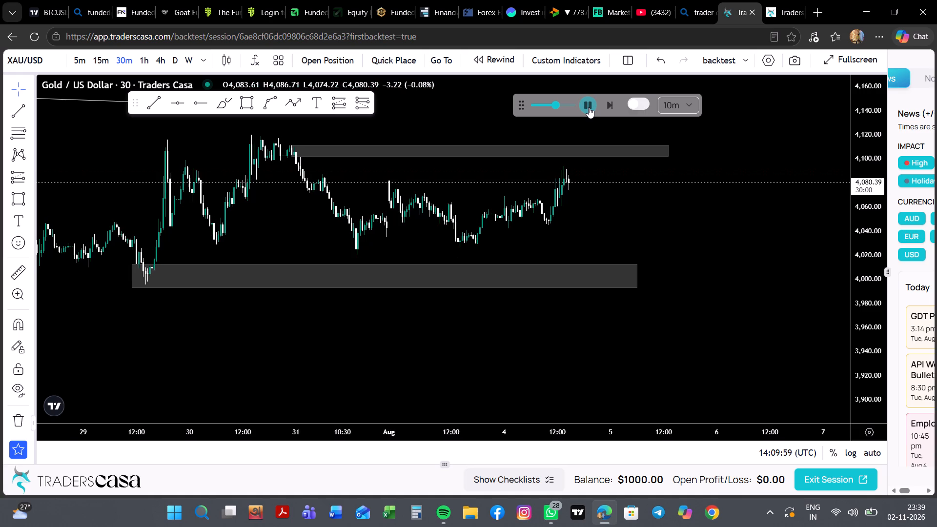
{"action": "left_click", "coordinate": [589, 107]}
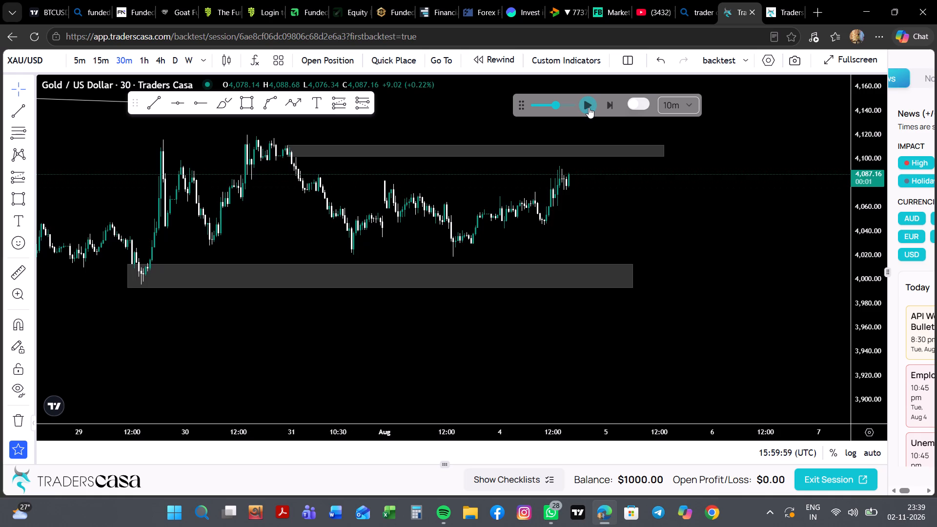
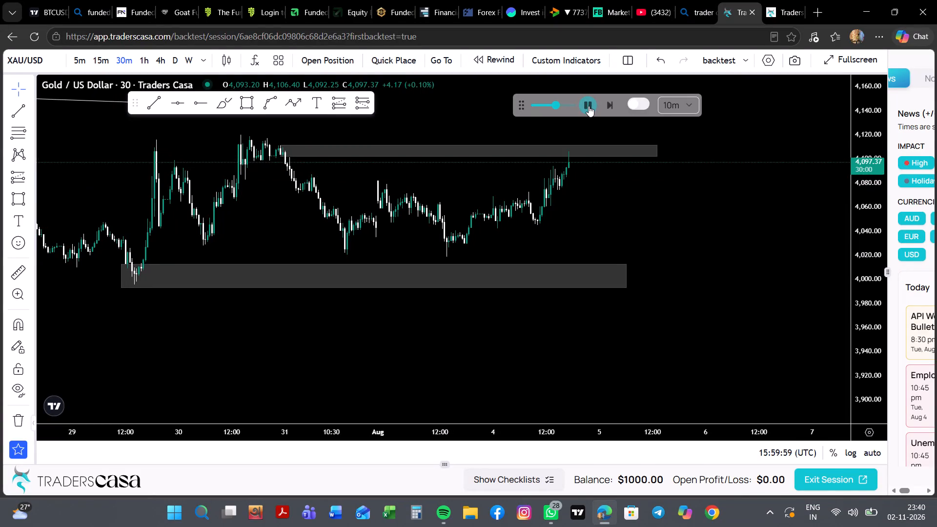
Pause the 30-minute replay at about 18:30 UTC on 4 August 2026.
{"action": "left_click", "coordinate": [589, 106]}
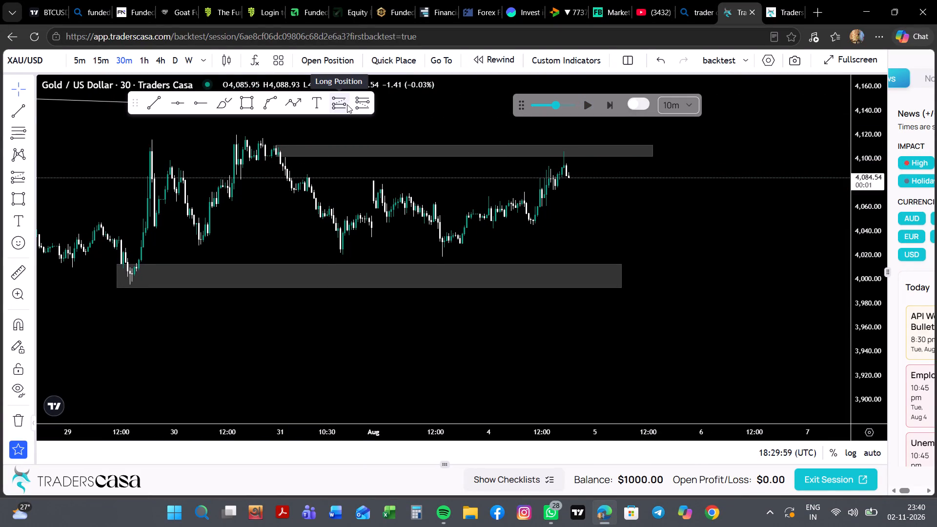
Place a Short Position at the upper zone on 4 August 17:00, entry 4,102.63, stop 4,127.53, target 4,045.92, and narrow its time span.
{"action": "left_click", "coordinate": [360, 106]}
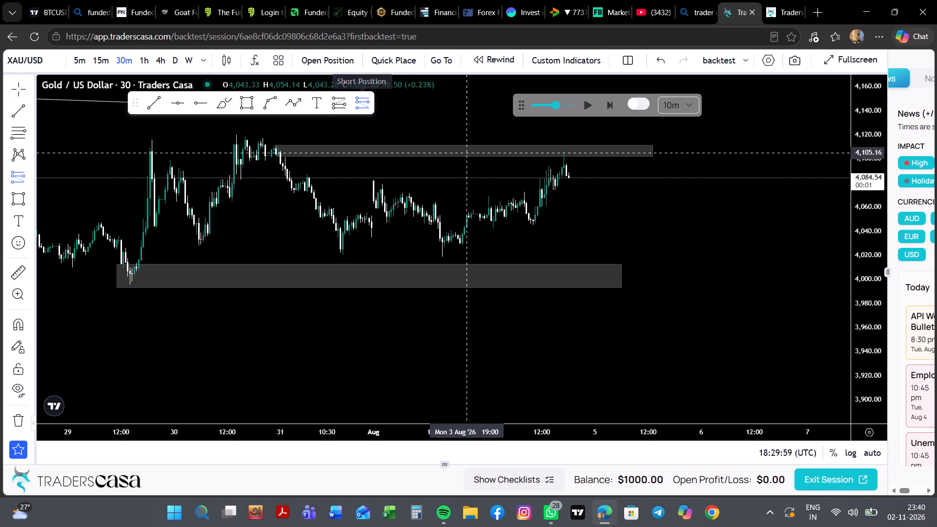
{"action": "left_click", "coordinate": [563, 156]}
{"action": "left_click", "coordinate": [643, 230]}
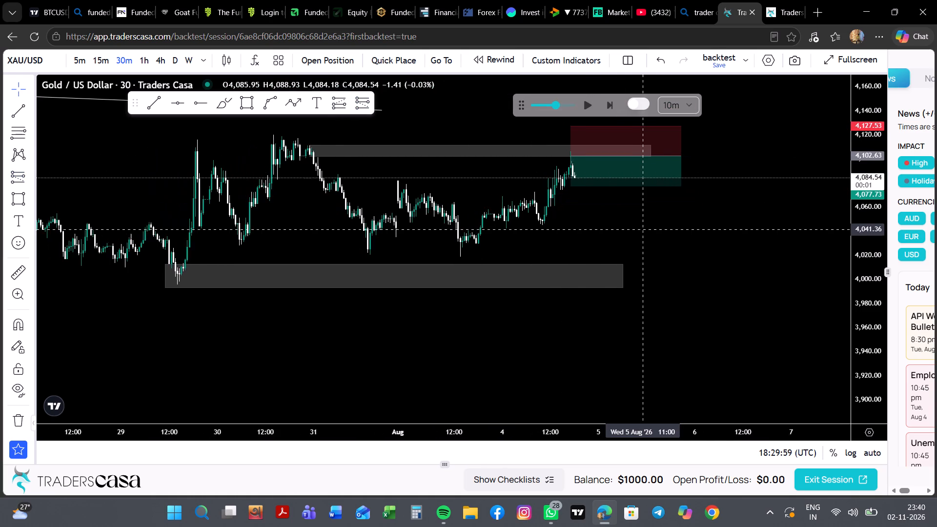
{"action": "left_click_drag", "start_coordinate": [523, 186], "coordinate": [522, 239]}
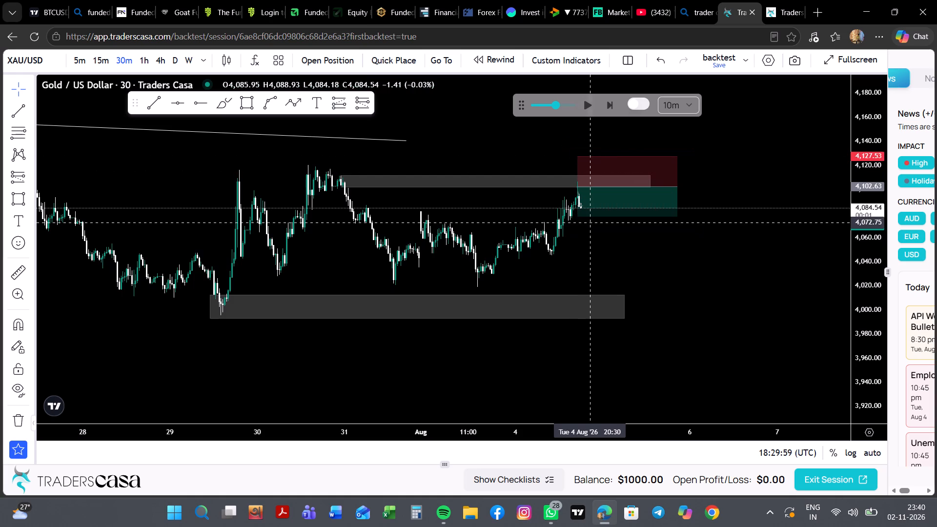
{"action": "left_click_drag", "start_coordinate": [580, 215], "coordinate": [583, 223]}
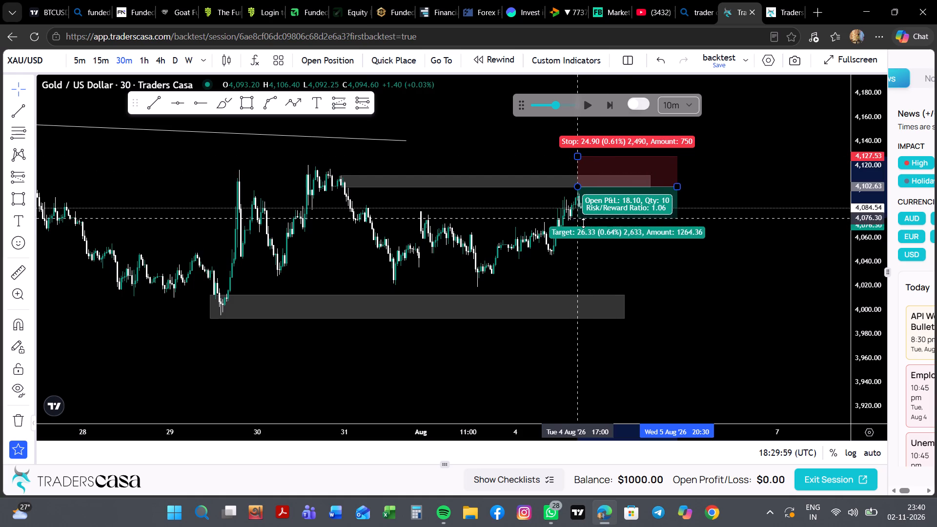
{"action": "left_click_drag", "start_coordinate": [583, 223], "coordinate": [590, 255]}
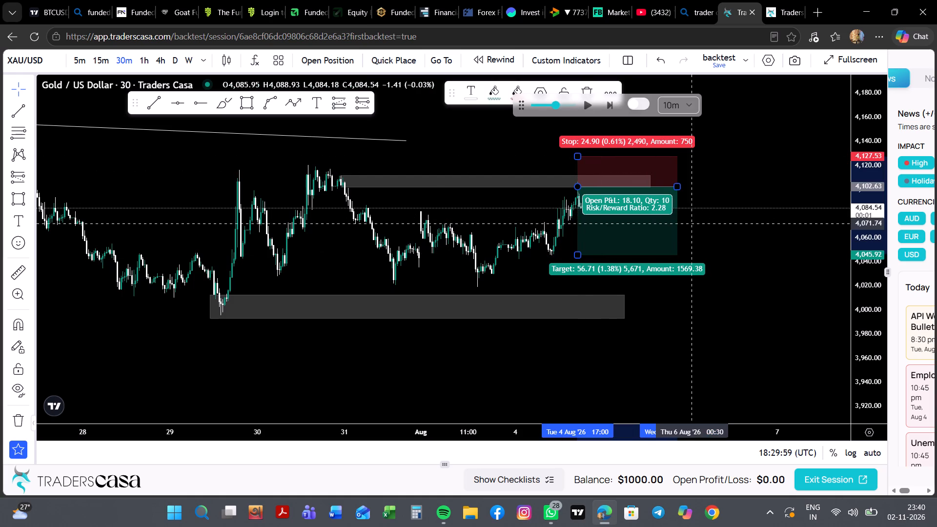
{"action": "left_click_drag", "start_coordinate": [677, 188], "coordinate": [636, 196]}
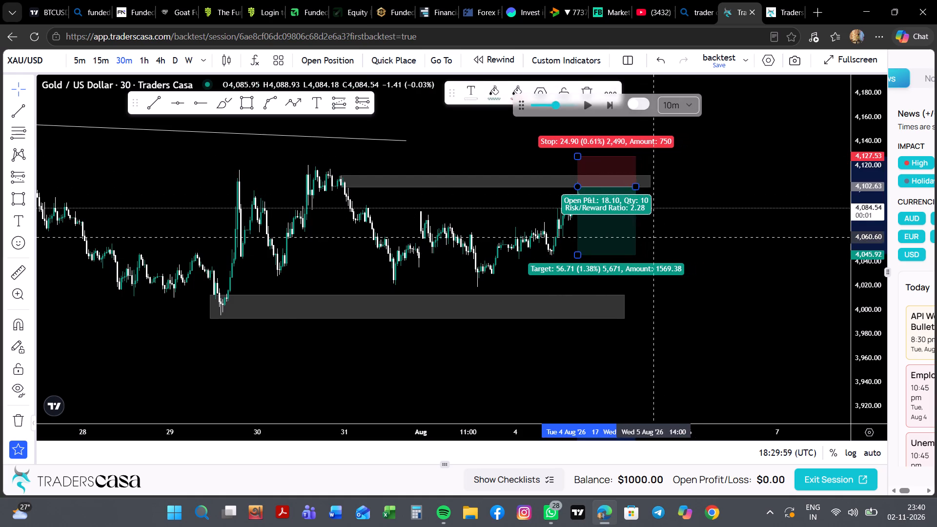
{"action": "left_click", "coordinate": [664, 244]}
Replay the 30-minute chart onward and pause at about 03:20 UTC on 5 August 2026.
{"action": "left_click", "coordinate": [591, 109]}
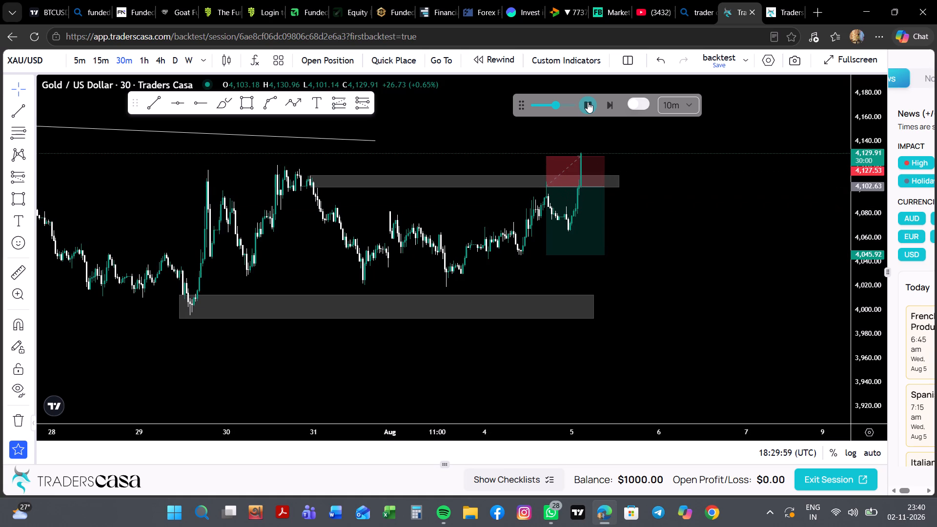
{"action": "left_click", "coordinate": [588, 102]}
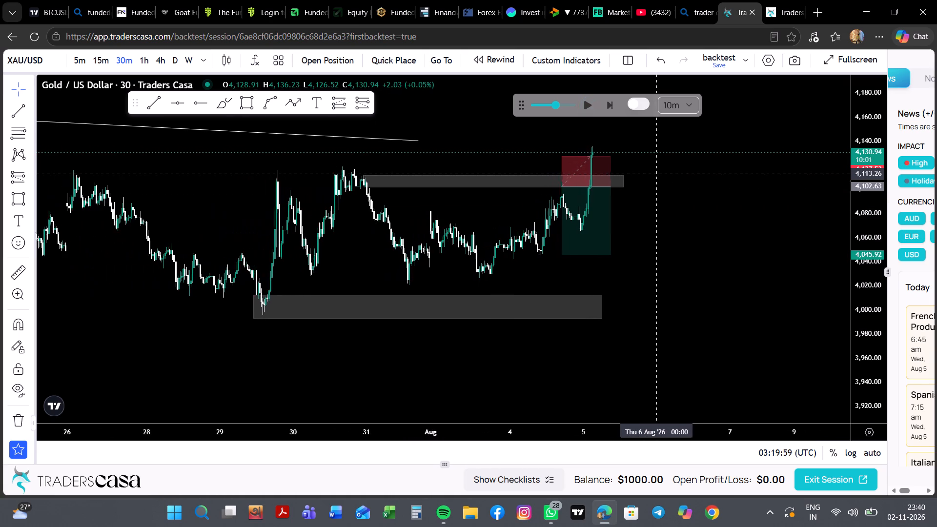
Tighten the short position to a stop of 4,117.31 and a target of 4,066.68, ending late on 4 August.
{"action": "scroll", "coordinate": [460, 246], "scroll_direction": "right", "scroll_amount": 1}
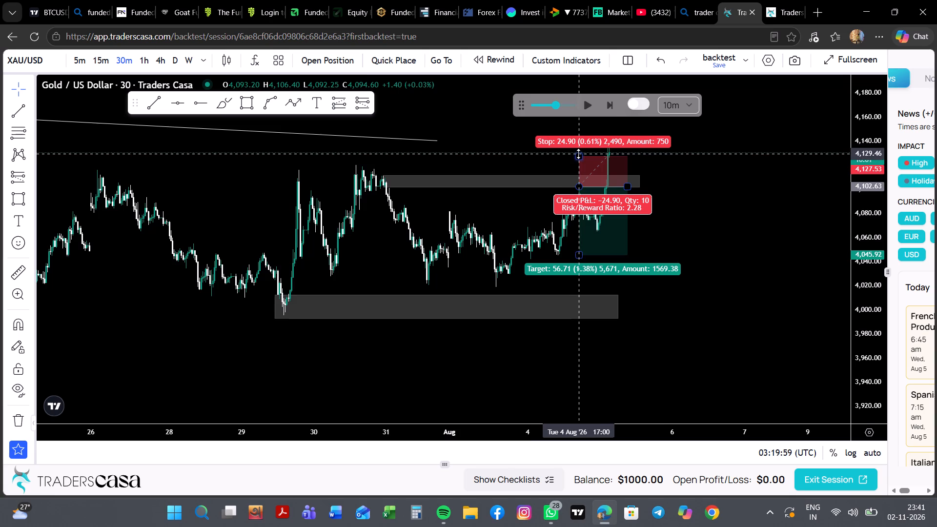
{"action": "left_click_drag", "start_coordinate": [579, 155], "coordinate": [577, 168]}
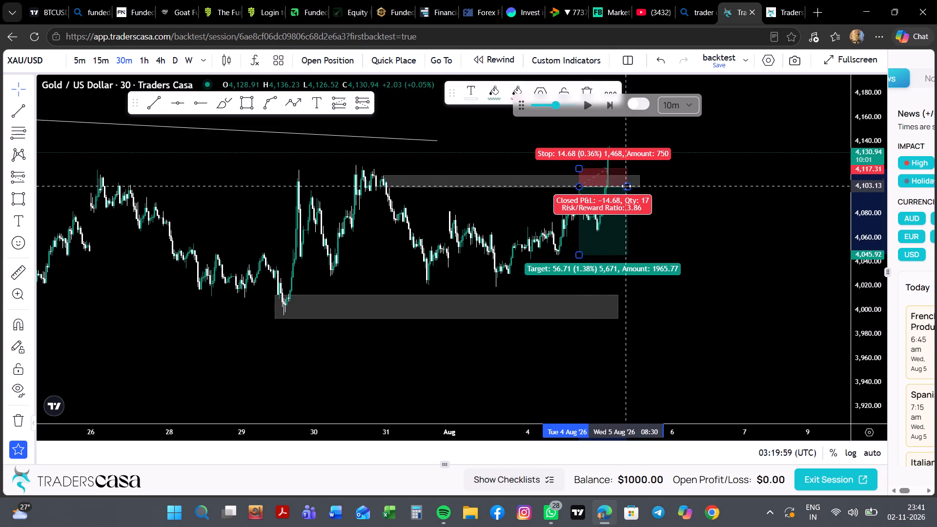
{"action": "left_click_drag", "start_coordinate": [628, 186], "coordinate": [597, 185]}
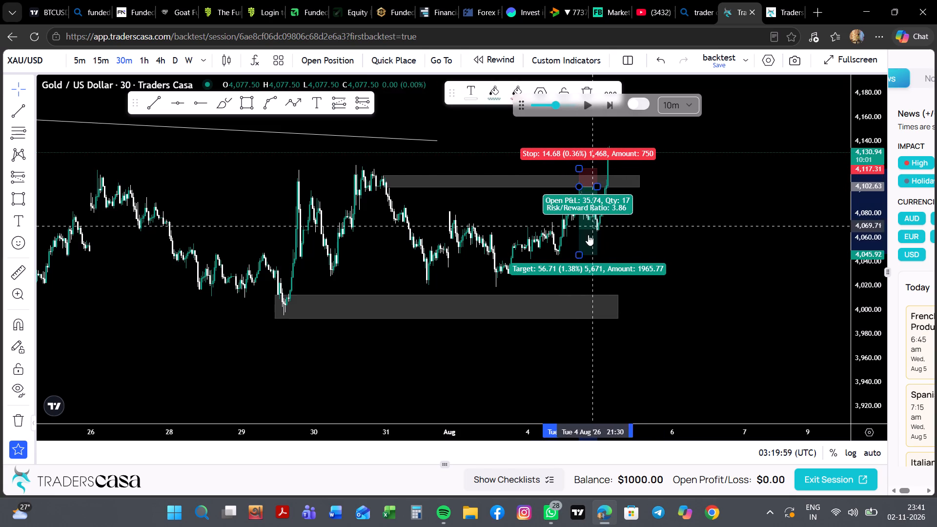
{"action": "left_click_drag", "start_coordinate": [577, 253], "coordinate": [581, 231]}
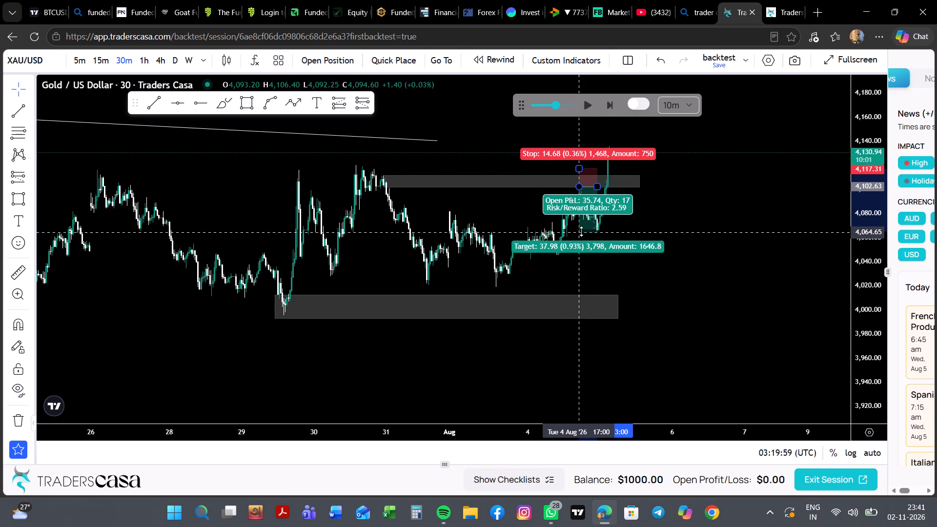
{"action": "left_click_drag", "start_coordinate": [581, 231], "coordinate": [582, 229]}
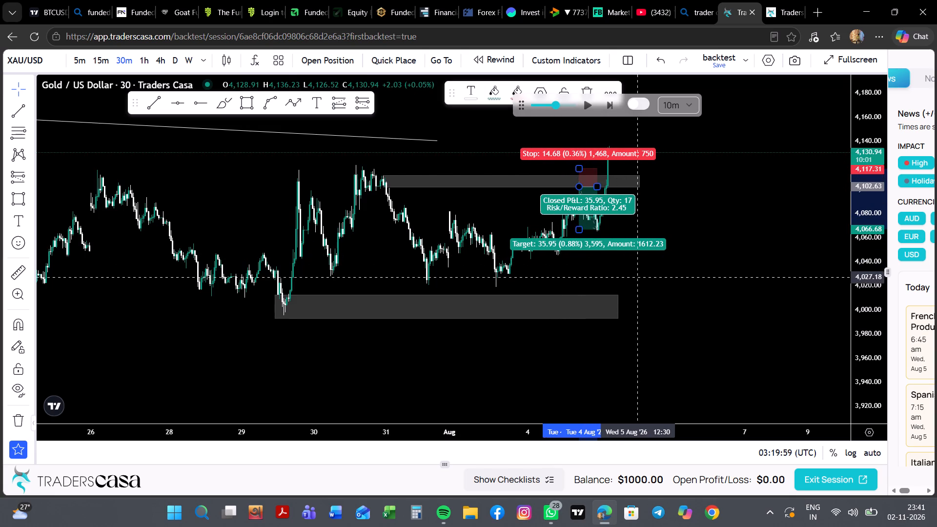
{"action": "left_click", "coordinate": [637, 277]}
Shorten the upper zone rectangle so it ends at 19:00 on 4 August, inside the short position.
{"action": "scroll", "coordinate": [637, 277], "scroll_direction": "up", "scroll_amount": 1}
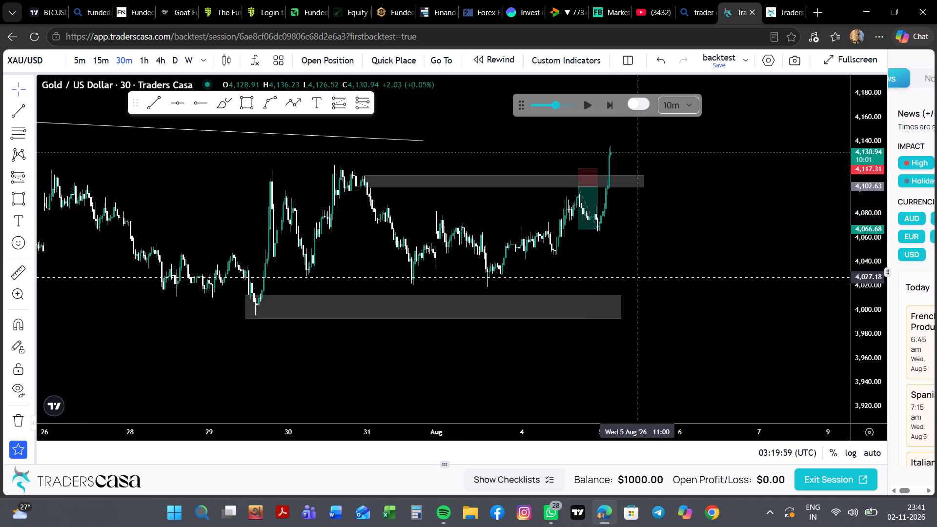
{"action": "scroll", "coordinate": [637, 277], "scroll_direction": "up", "scroll_amount": 1}
{"action": "scroll", "coordinate": [861, 287], "scroll_direction": "up", "scroll_amount": 1}
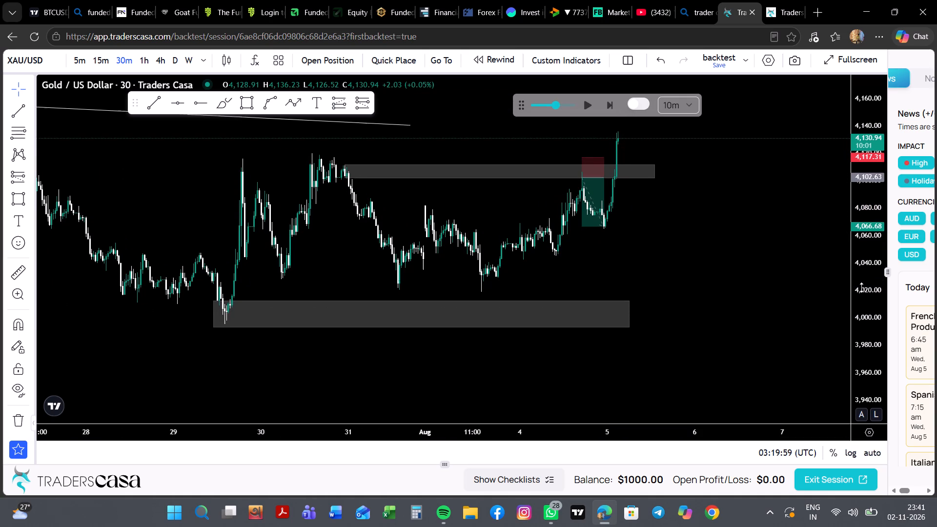
{"action": "scroll", "coordinate": [861, 287], "scroll_direction": "up", "scroll_amount": 3}
{"action": "left_click_drag", "start_coordinate": [712, 257], "coordinate": [730, 288]}
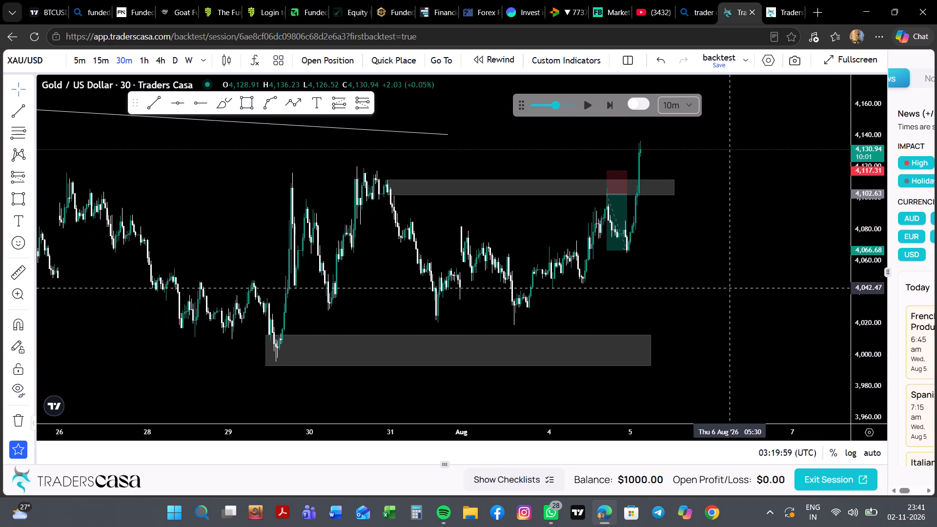
{"action": "scroll", "coordinate": [765, 308], "scroll_direction": "up", "scroll_amount": 1}
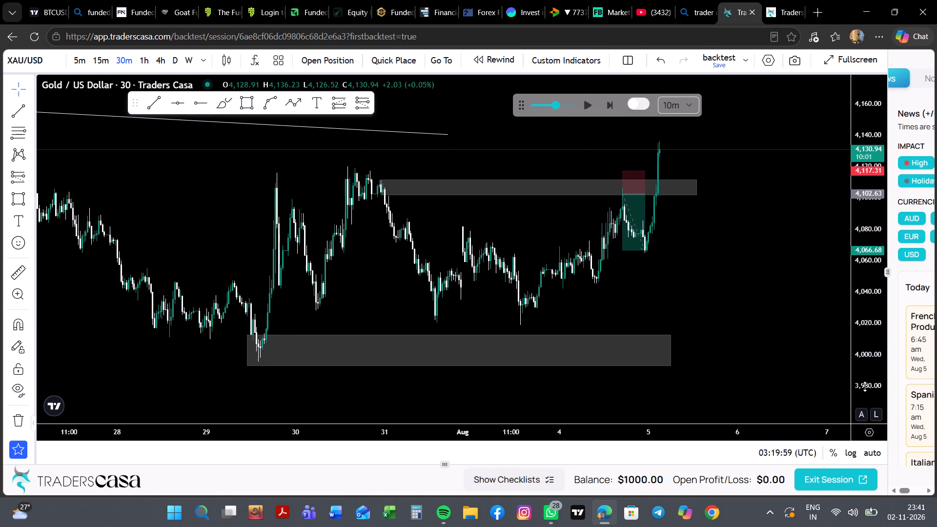
{"action": "scroll", "coordinate": [865, 386], "scroll_direction": "down", "scroll_amount": 1}
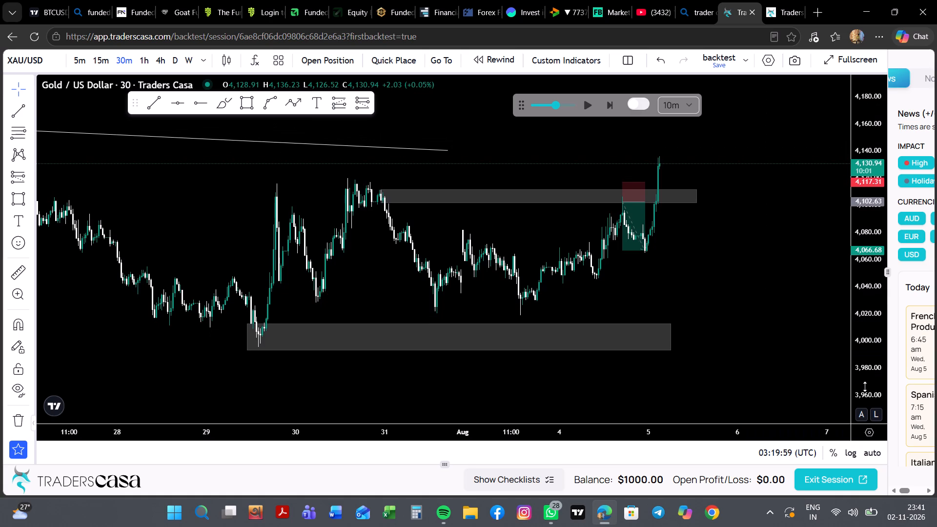
{"action": "scroll", "coordinate": [781, 294], "scroll_direction": "up", "scroll_amount": 1}
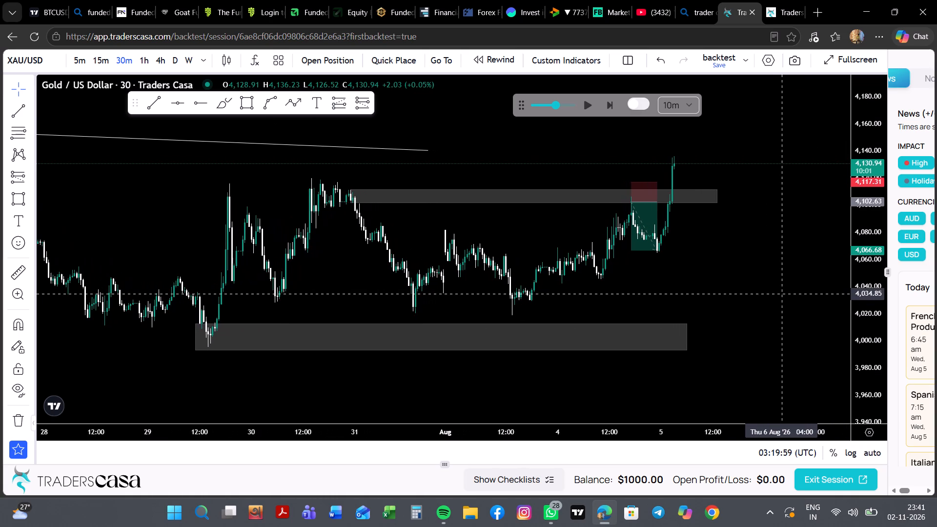
{"action": "scroll", "coordinate": [781, 294], "scroll_direction": "up", "scroll_amount": 1}
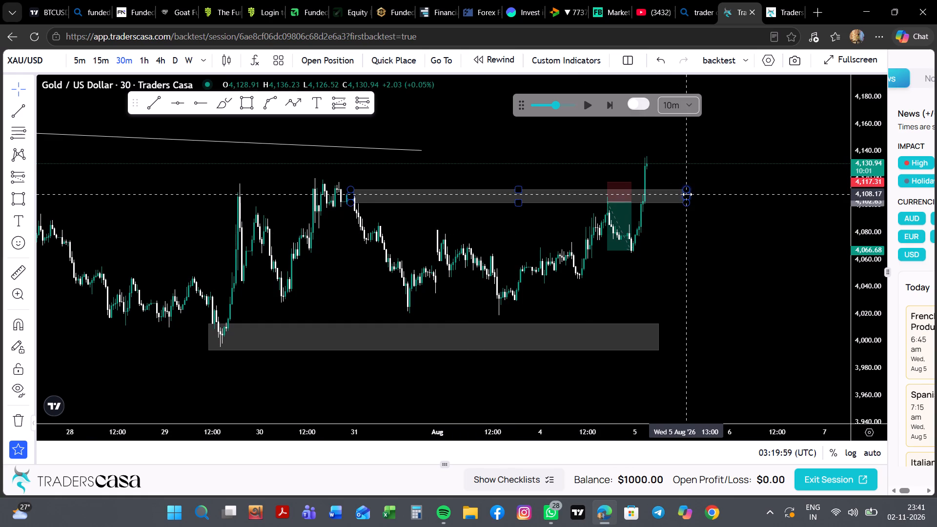
{"action": "left_click_drag", "start_coordinate": [687, 194], "coordinate": [615, 196]}
{"action": "left_click", "coordinate": [597, 179]}
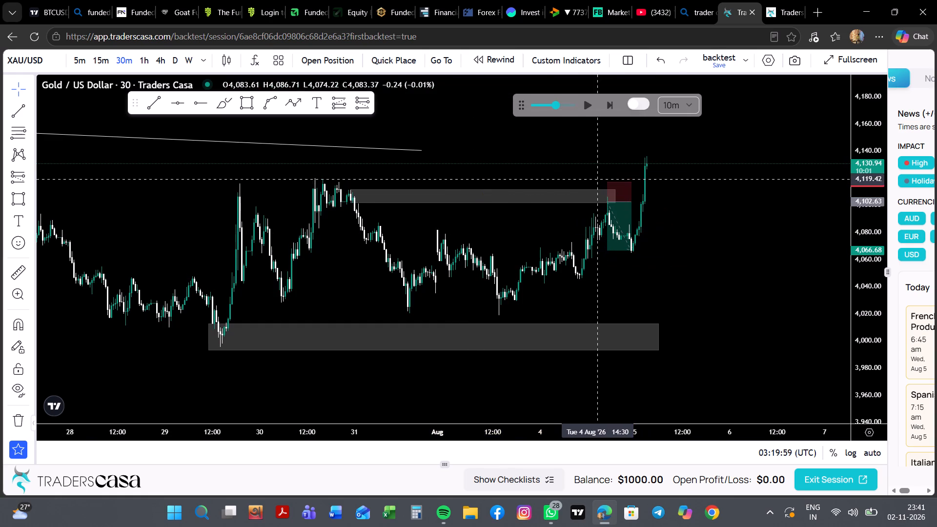
Replay the 30-minute chart onward and pause at about 05:30 UTC on 5 August 2026.
{"action": "scroll", "coordinate": [544, 282], "scroll_direction": "right", "scroll_amount": 1}
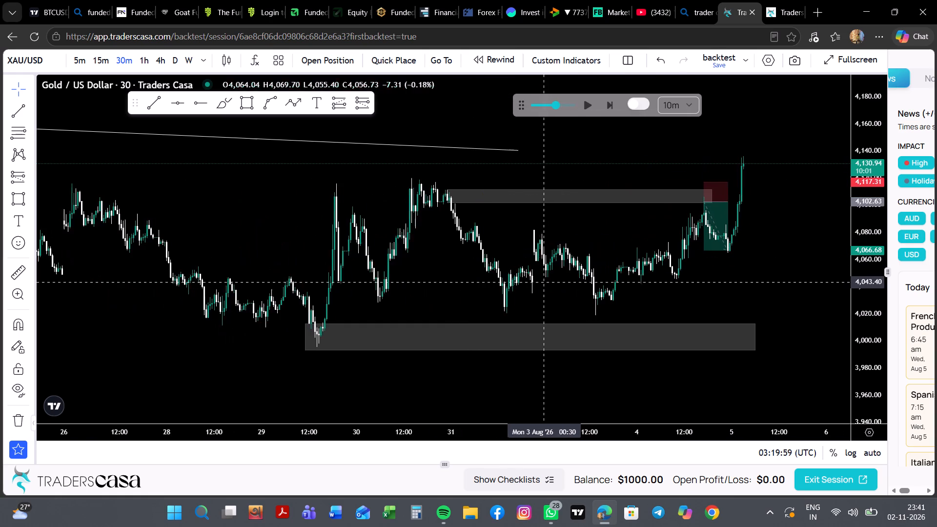
{"action": "scroll", "coordinate": [544, 282], "scroll_direction": "right", "scroll_amount": 2}
{"action": "scroll", "coordinate": [544, 282], "scroll_direction": "left", "scroll_amount": 1}
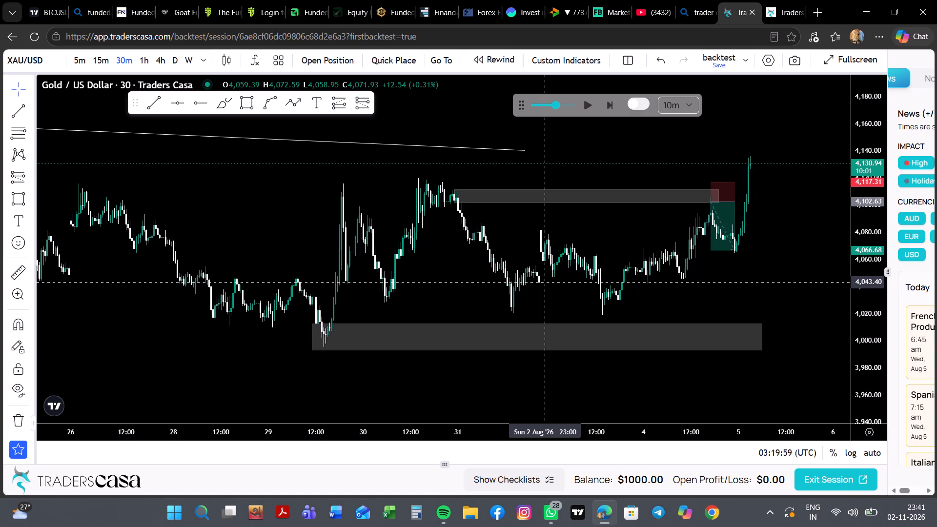
{"action": "scroll", "coordinate": [544, 282], "scroll_direction": "left", "scroll_amount": 1}
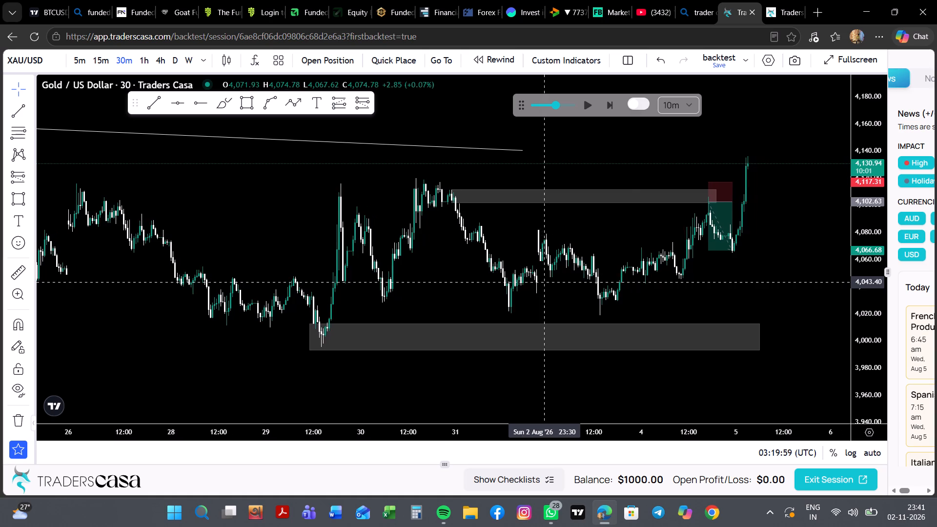
{"action": "scroll", "coordinate": [544, 282], "scroll_direction": "left", "scroll_amount": 1}
{"action": "scroll", "coordinate": [544, 282], "scroll_direction": "right", "scroll_amount": 1}
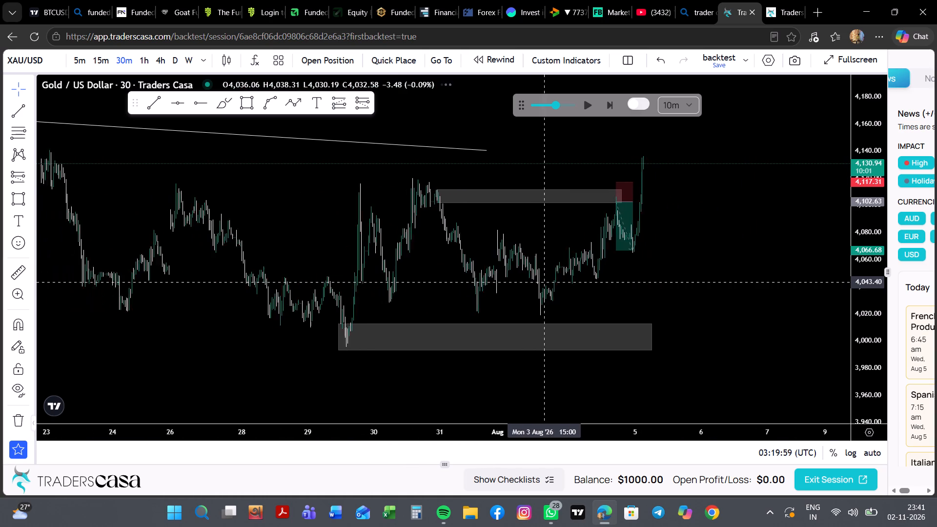
{"action": "scroll", "coordinate": [544, 282], "scroll_direction": "right", "scroll_amount": 1}
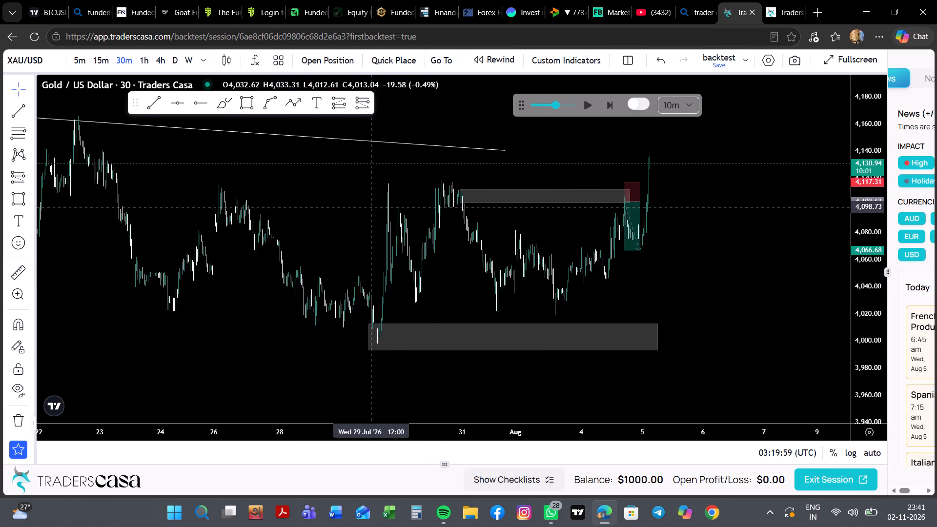
{"action": "left_click_drag", "start_coordinate": [373, 207], "coordinate": [379, 231]}
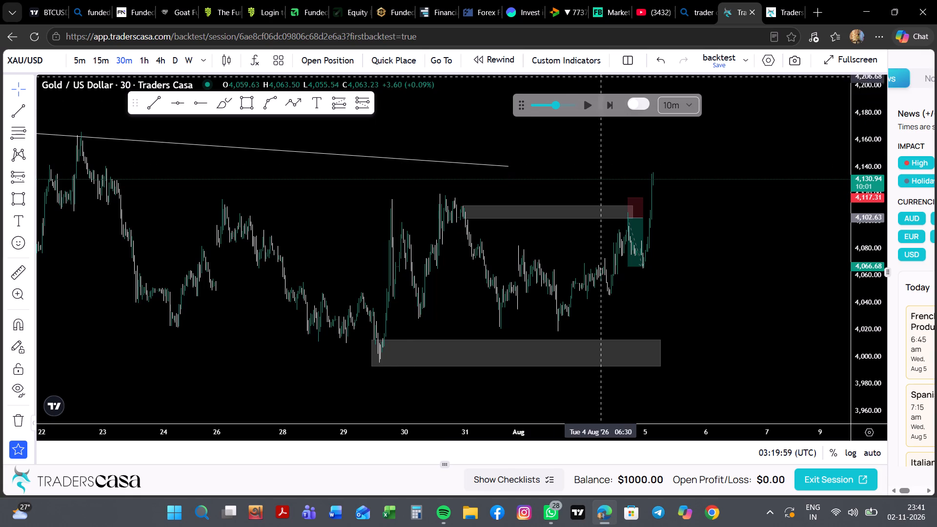
{"action": "left_click", "coordinate": [591, 103]}
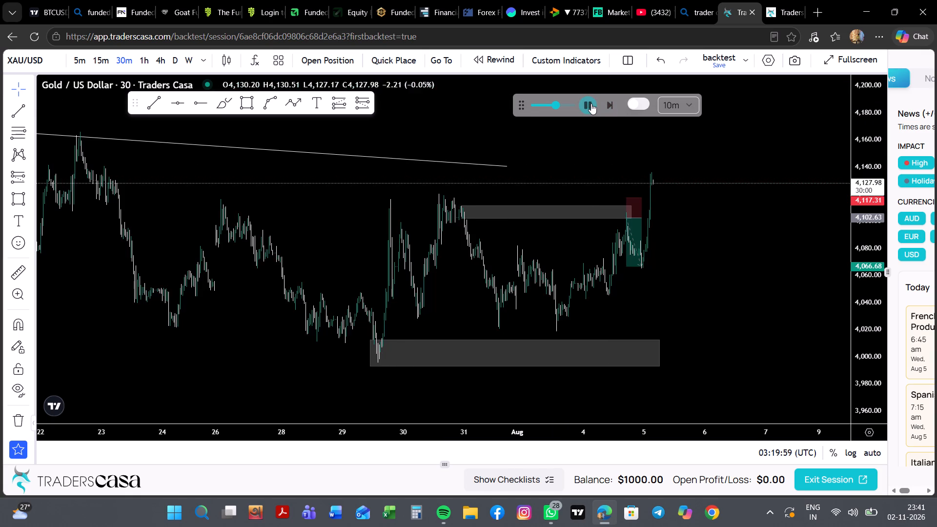
{"action": "left_click", "coordinate": [594, 109]}
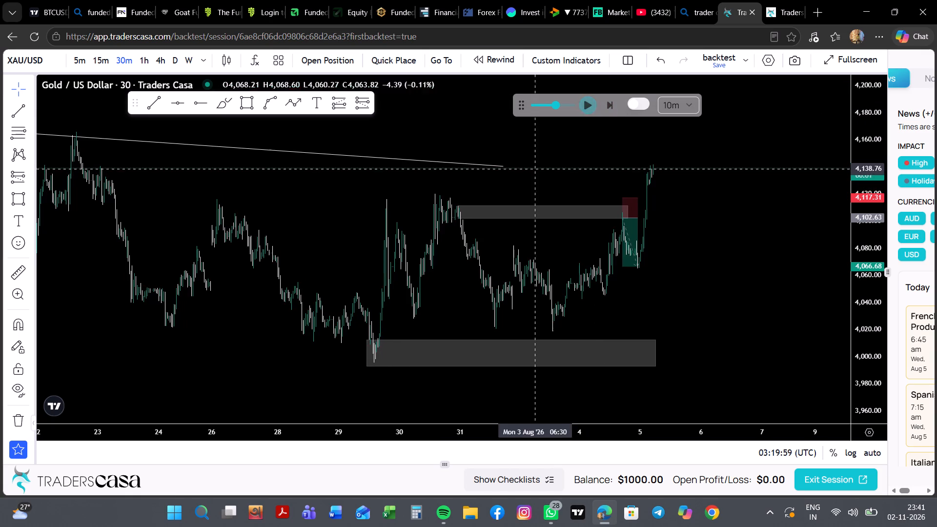
Extend the descending trend line past the latest candles to about 4,131 near the end of 5 August.
{"action": "left_click_drag", "start_coordinate": [504, 167], "coordinate": [674, 179]}
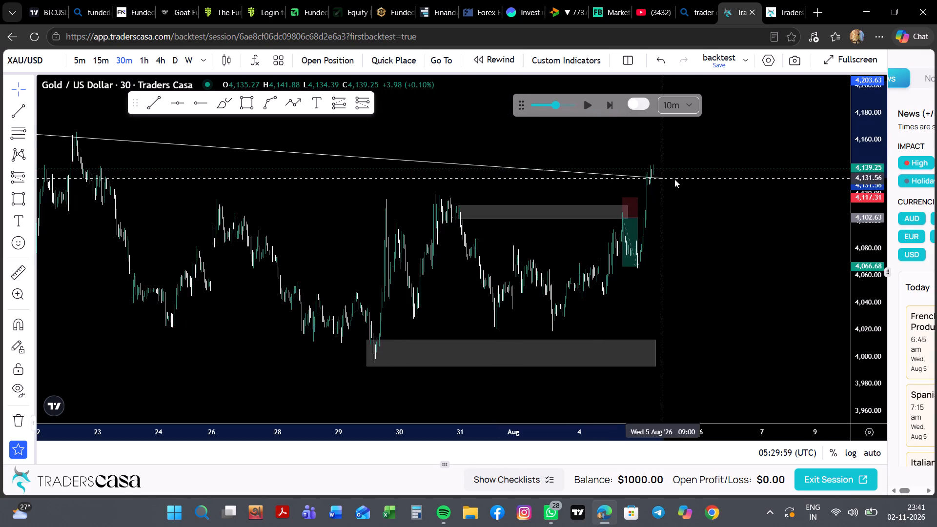
{"action": "left_click_drag", "start_coordinate": [674, 179], "coordinate": [695, 178]}
{"action": "left_click", "coordinate": [545, 205]}
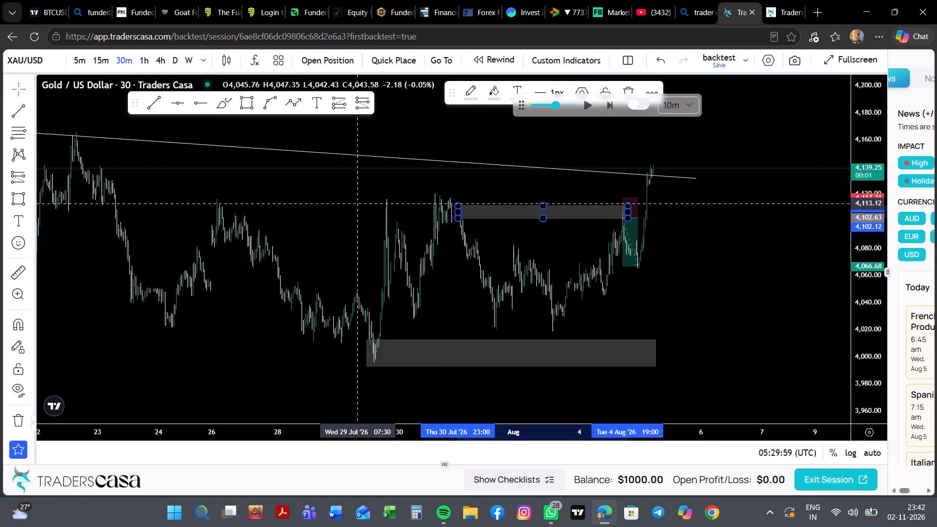
Examine the early-July price action along the descending trend line and return to the latest candles.
{"action": "scroll", "coordinate": [348, 205], "scroll_direction": "right", "scroll_amount": 8}
{"action": "left_click_drag", "start_coordinate": [397, 214], "coordinate": [386, 236]}
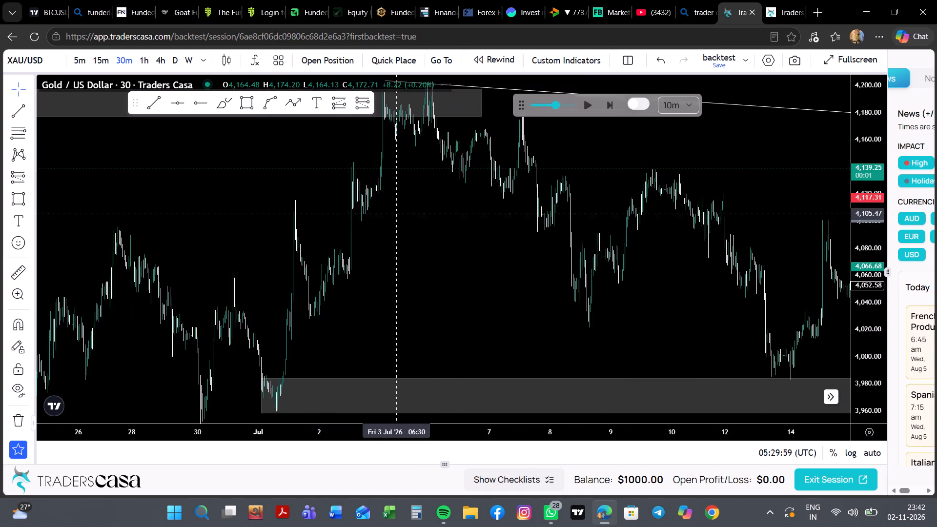
{"action": "left_click_drag", "start_coordinate": [386, 236], "coordinate": [346, 300]}
{"action": "scroll", "coordinate": [346, 300], "scroll_direction": "up", "scroll_amount": 2}
{"action": "scroll", "coordinate": [346, 300], "scroll_direction": "left", "scroll_amount": 3}
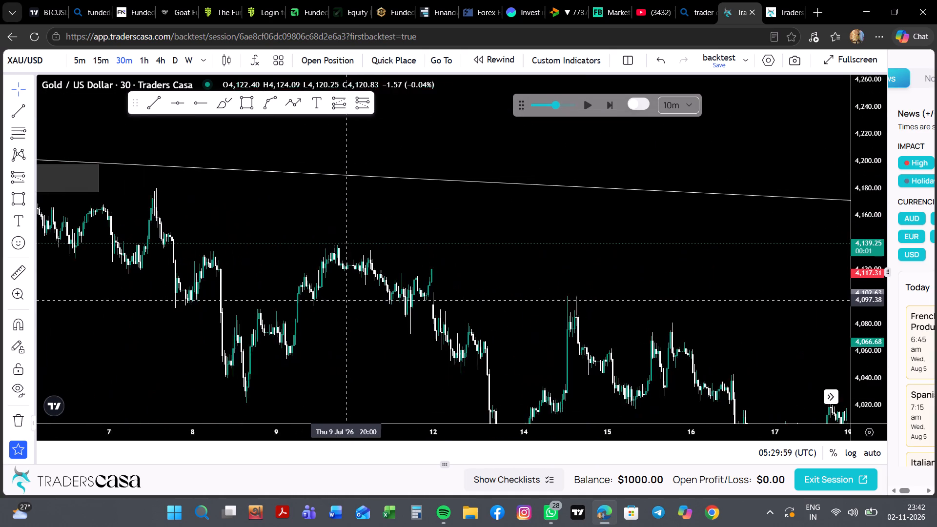
{"action": "scroll", "coordinate": [346, 300], "scroll_direction": "left", "scroll_amount": 10}
{"action": "left_click_drag", "start_coordinate": [516, 340], "coordinate": [539, 308]}
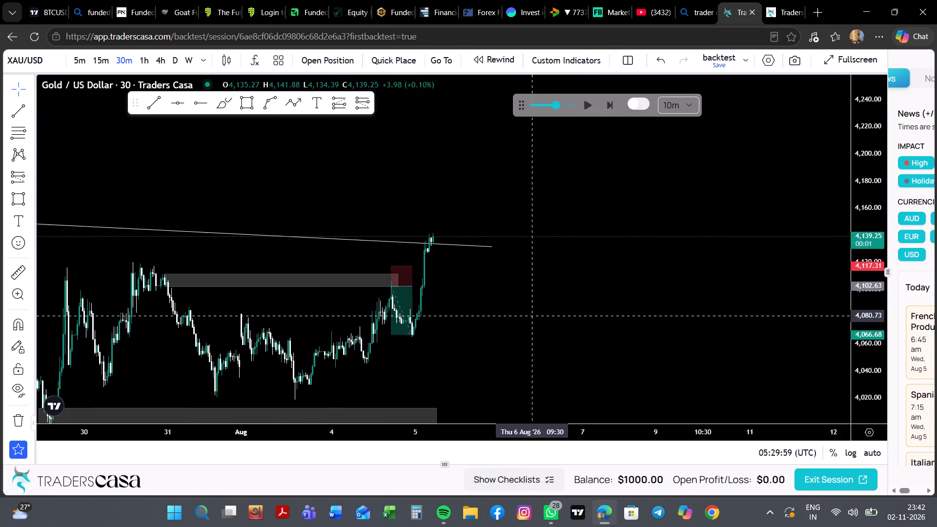
Switch the chart from 30-minute to the 4-hour timeframe.
{"action": "left_click_drag", "start_coordinate": [539, 308], "coordinate": [605, 246]}
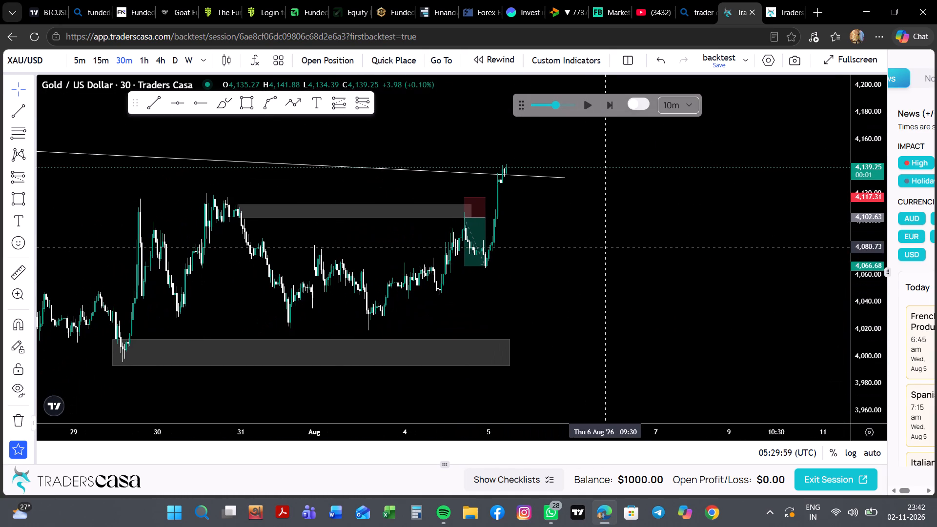
{"action": "scroll", "coordinate": [605, 246], "scroll_direction": "right", "scroll_amount": 1}
{"action": "scroll", "coordinate": [605, 246], "scroll_direction": "up", "scroll_amount": 1}
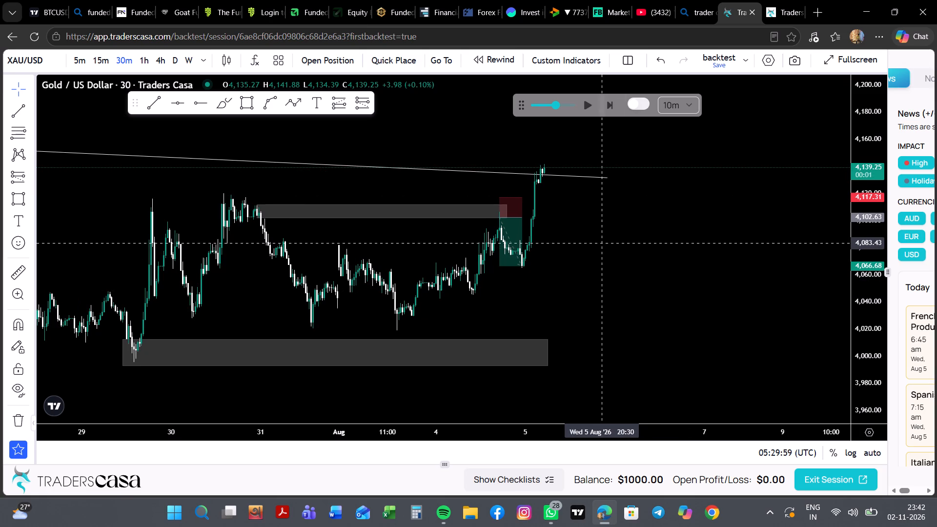
{"action": "left_click_drag", "start_coordinate": [580, 255], "coordinate": [587, 237]}
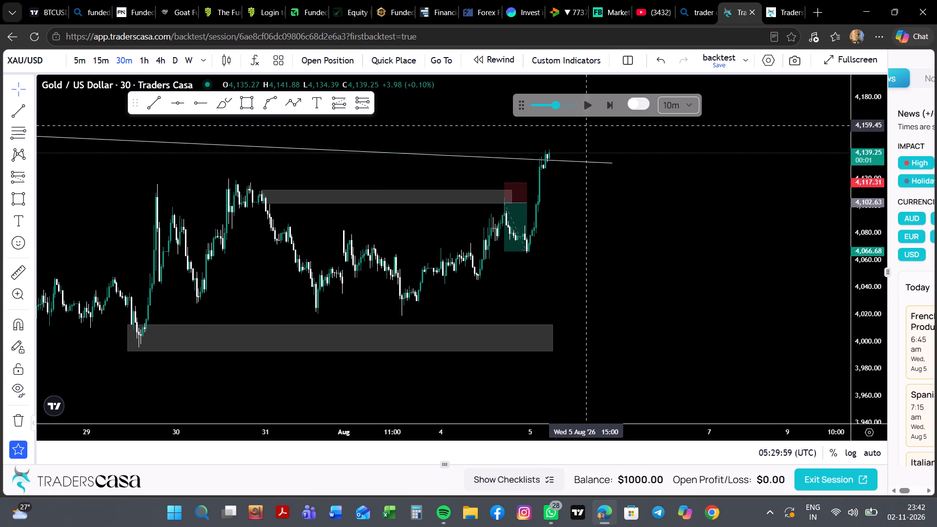
{"action": "left_click", "coordinate": [143, 58]}
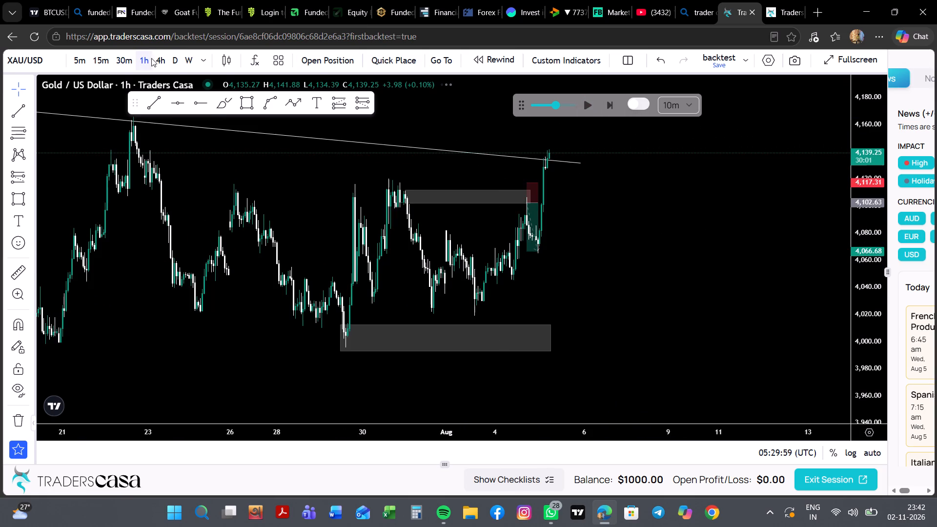
{"action": "left_click", "coordinate": [155, 58]}
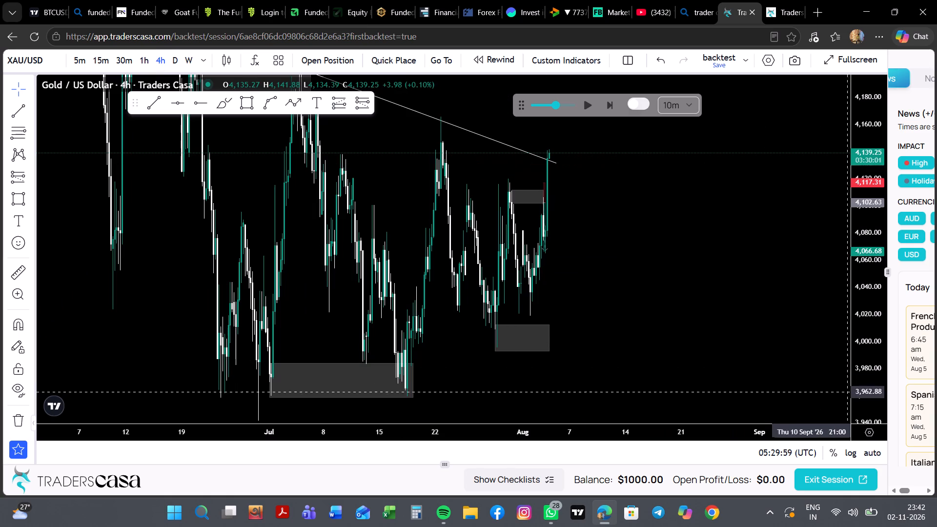
Set the 18 June zone rectangle's lower edge to about 4,304.50 and extend its end to about 12 August.
{"action": "scroll", "coordinate": [859, 392], "scroll_direction": "down", "scroll_amount": 5}
{"action": "scroll", "coordinate": [627, 284], "scroll_direction": "up", "scroll_amount": 1}
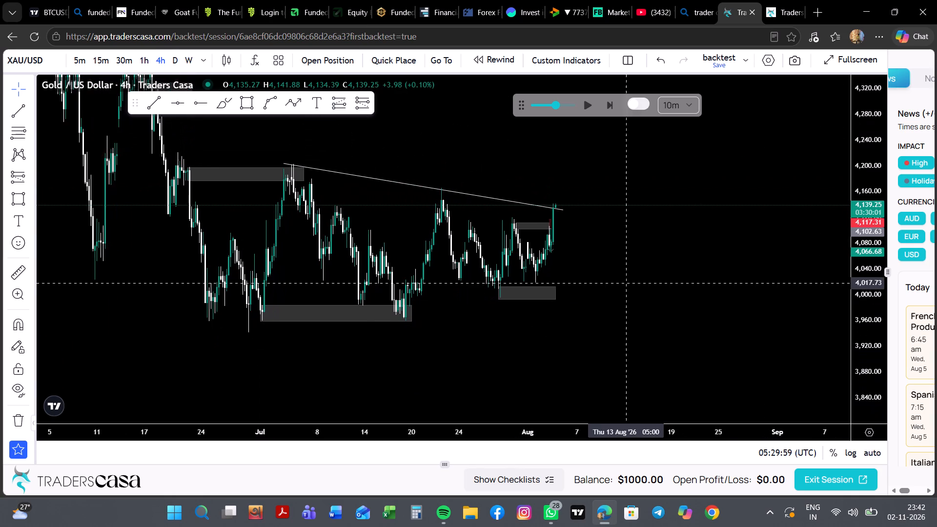
{"action": "scroll", "coordinate": [627, 284], "scroll_direction": "up", "scroll_amount": 1}
{"action": "scroll", "coordinate": [456, 305], "scroll_direction": "right", "scroll_amount": 2}
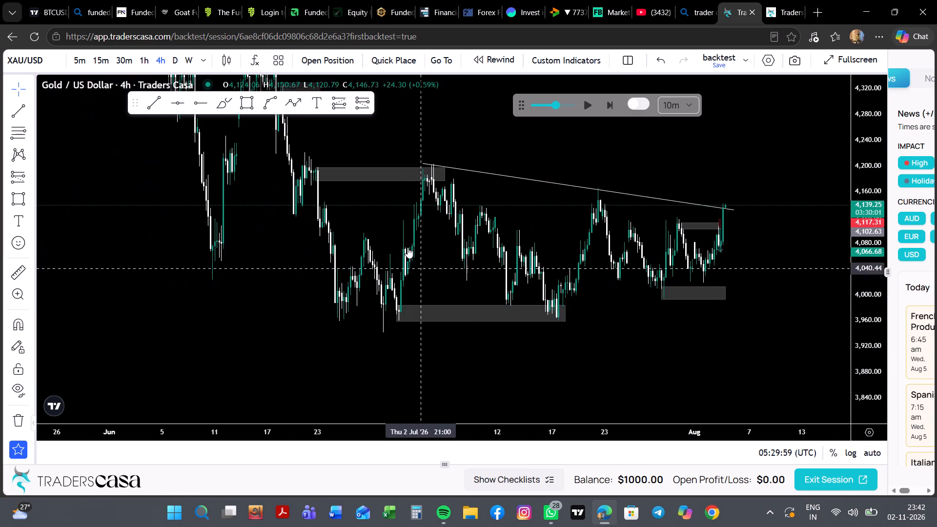
{"action": "left_click_drag", "start_coordinate": [402, 245], "coordinate": [356, 284]}
{"action": "scroll", "coordinate": [356, 284], "scroll_direction": "up", "scroll_amount": 1}
{"action": "left_click", "coordinate": [319, 246]}
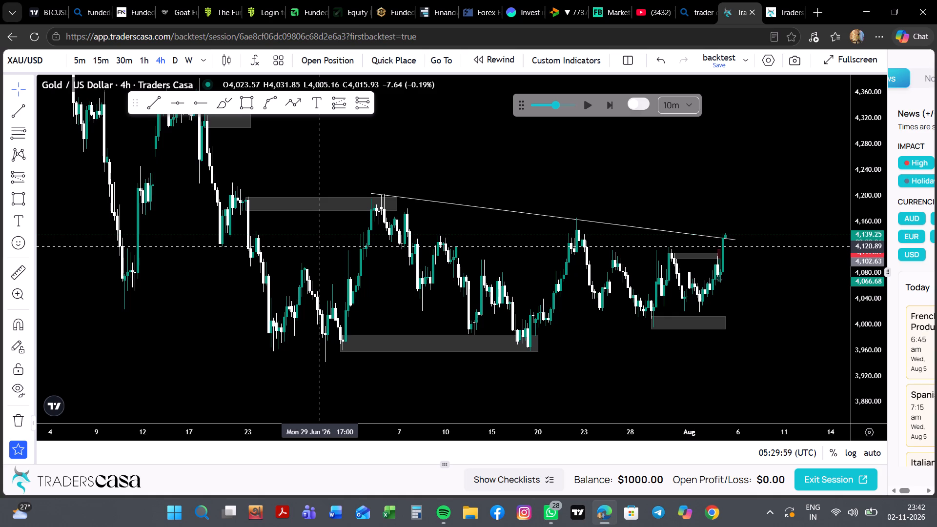
{"action": "scroll", "coordinate": [319, 246], "scroll_direction": "right", "scroll_amount": 1}
{"action": "left_click_drag", "start_coordinate": [295, 142], "coordinate": [299, 189]}
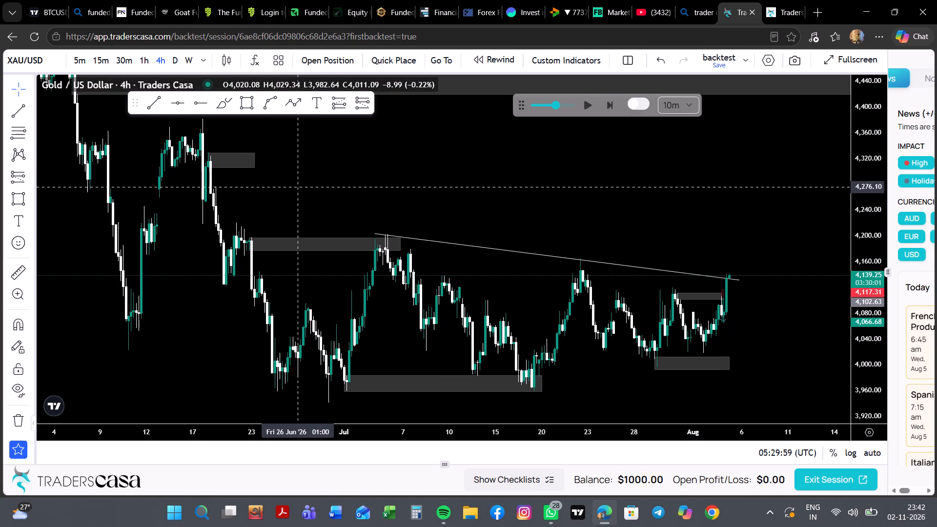
{"action": "left_click_drag", "start_coordinate": [231, 169], "coordinate": [232, 171]}
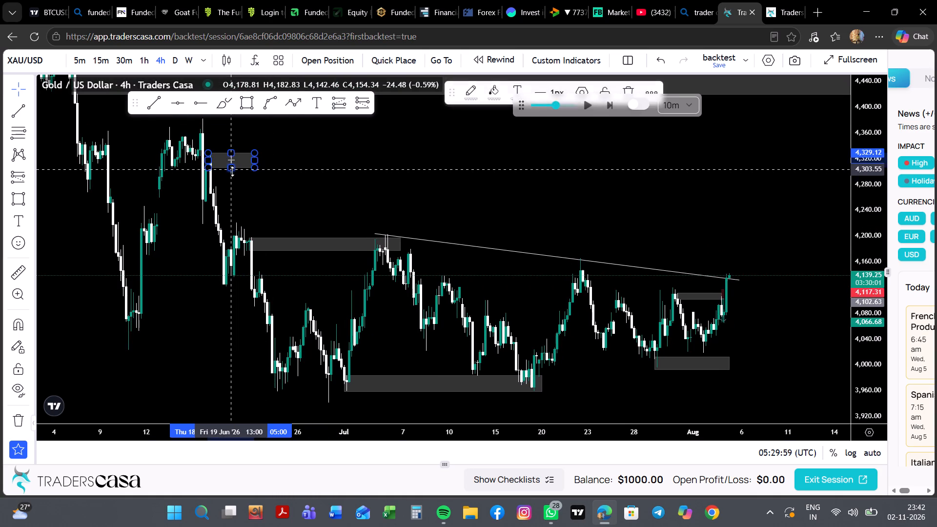
{"action": "left_click_drag", "start_coordinate": [232, 171], "coordinate": [240, 171]}
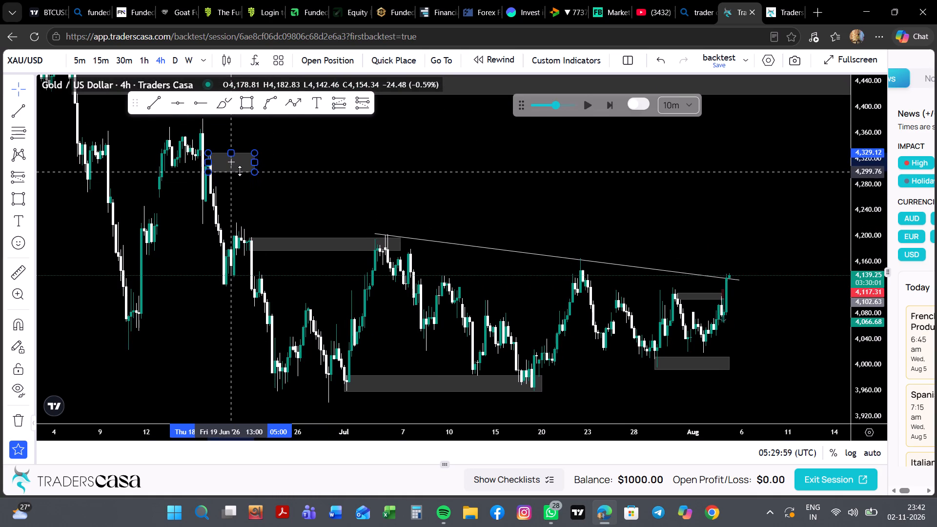
{"action": "left_click_drag", "start_coordinate": [240, 171], "coordinate": [240, 168]}
{"action": "left_click_drag", "start_coordinate": [254, 160], "coordinate": [678, 177]}
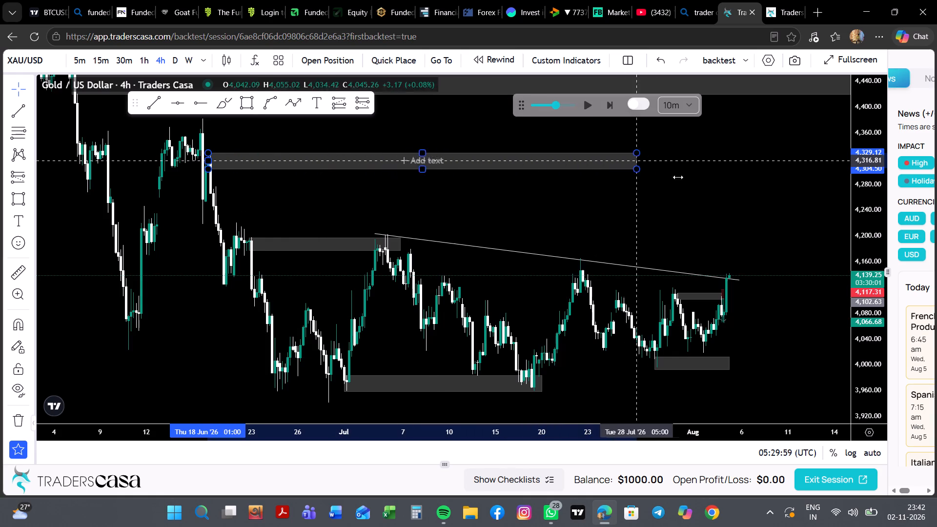
{"action": "left_click_drag", "start_coordinate": [678, 177], "coordinate": [800, 176]}
{"action": "left_click", "coordinate": [724, 192]}
Replay the 4-hour chart onward and pause at about 06:40 UTC on 5 August 2026.
{"action": "left_click_drag", "start_coordinate": [632, 193], "coordinate": [624, 241]}
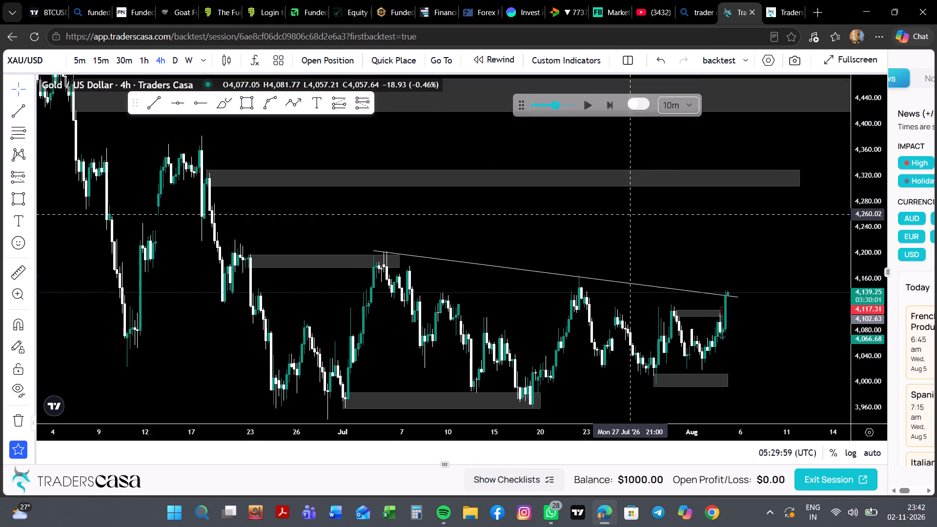
{"action": "left_click_drag", "start_coordinate": [624, 241], "coordinate": [623, 240]}
{"action": "left_click_drag", "start_coordinate": [617, 235], "coordinate": [588, 247]}
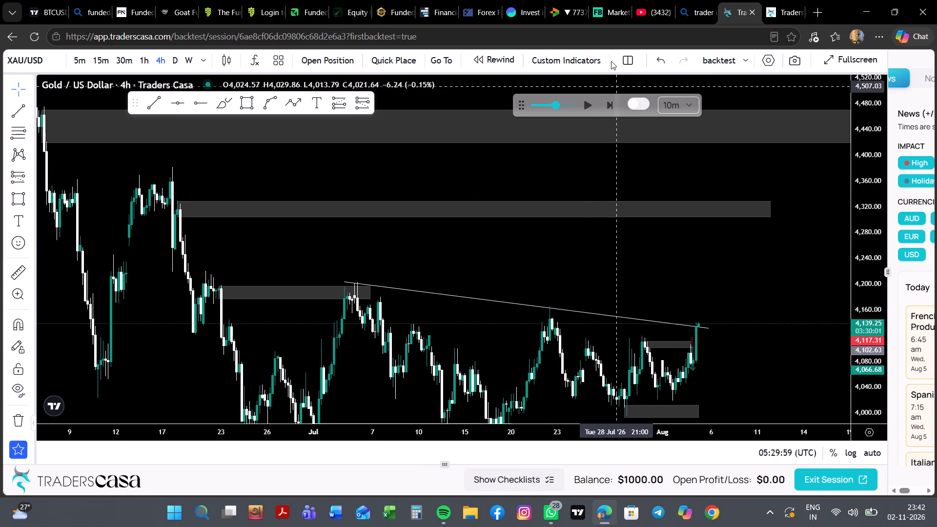
{"action": "left_click", "coordinate": [588, 105]}
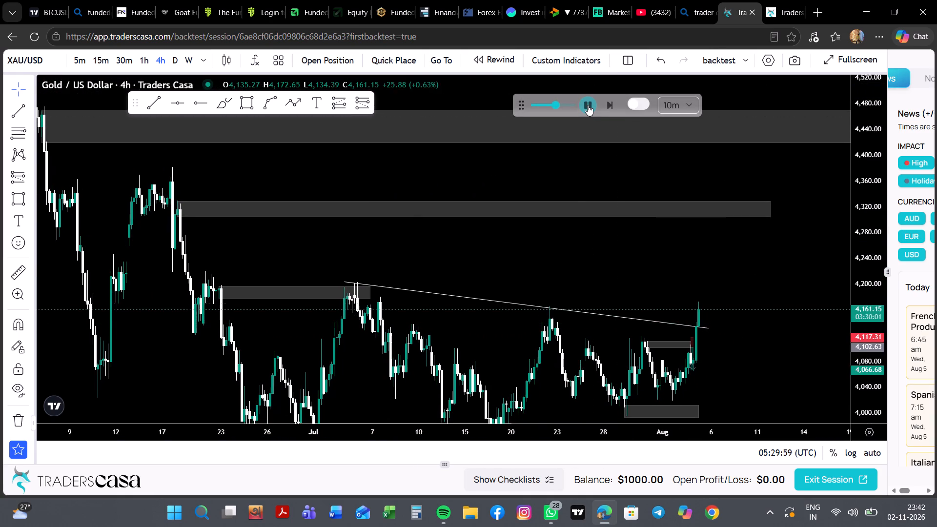
{"action": "left_click", "coordinate": [588, 105]}
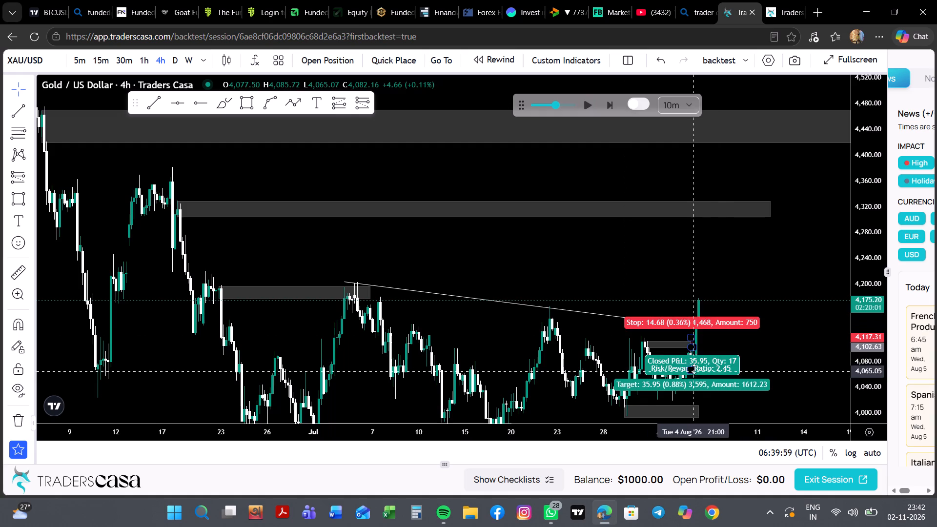
Delete the short position setup placed on 4 August.
{"action": "left_click", "coordinate": [694, 368]}
{"action": "left_click", "coordinate": [588, 90]}
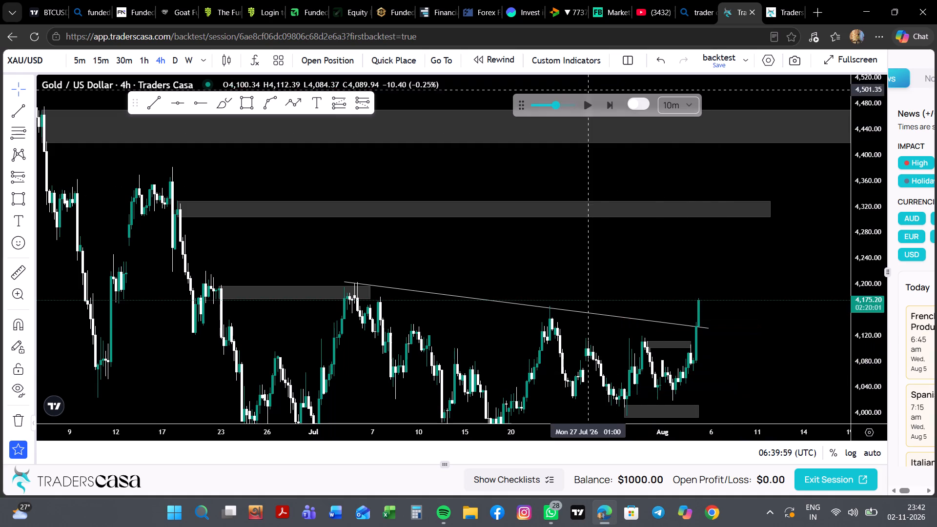
Draw a zone rectangle from 17:00 on 4 August to about 18 August, between about 4,065 and 4,085.
{"action": "scroll", "coordinate": [748, 316], "scroll_direction": "up", "scroll_amount": 1}
{"action": "left_click_drag", "start_coordinate": [741, 369], "coordinate": [721, 317]}
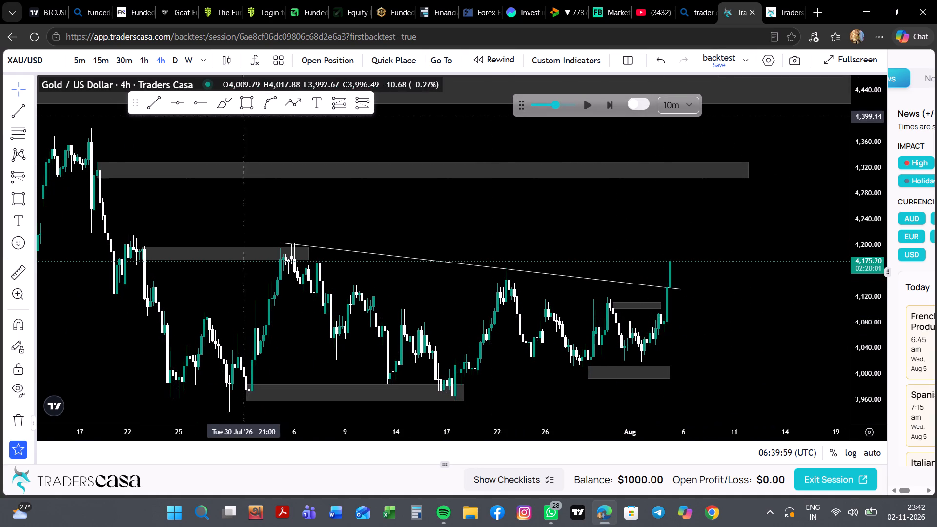
{"action": "left_click", "coordinate": [248, 105]}
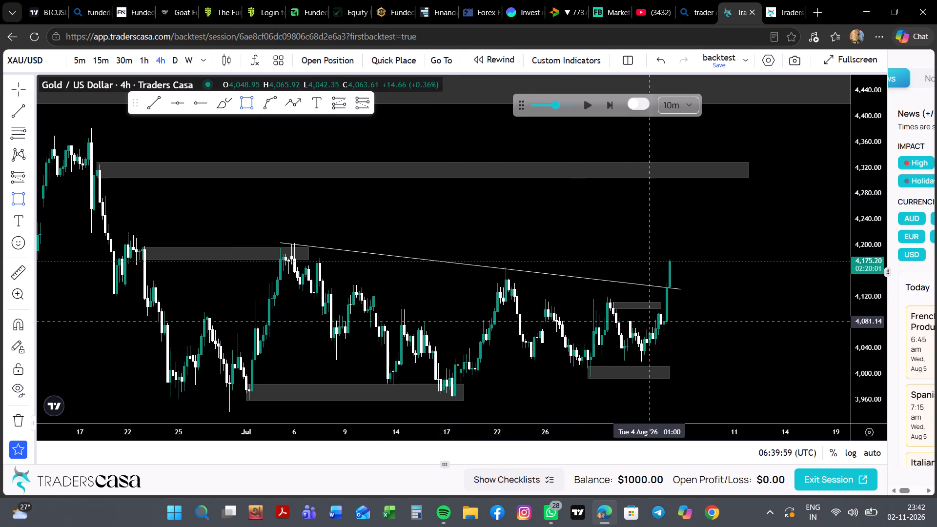
{"action": "left_click", "coordinate": [660, 332]}
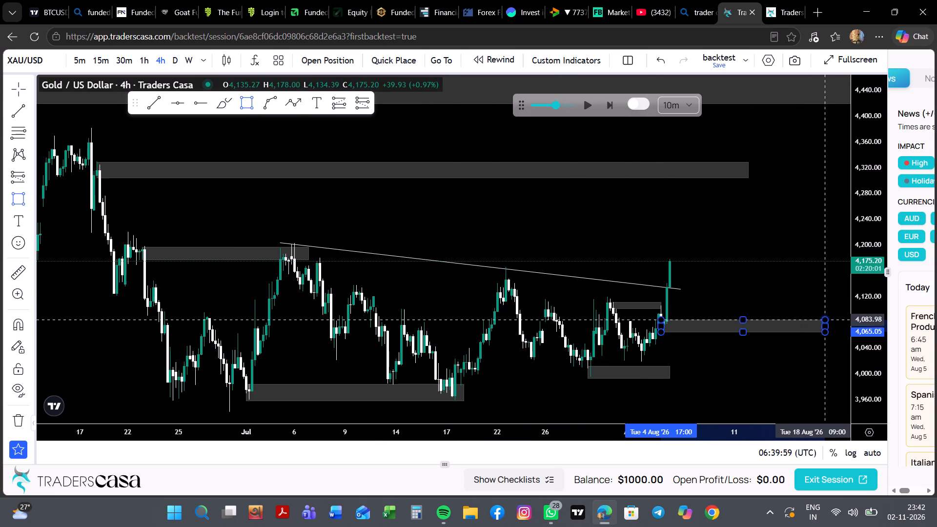
{"action": "left_click", "coordinate": [828, 318]}
{"action": "left_click", "coordinate": [813, 363]}
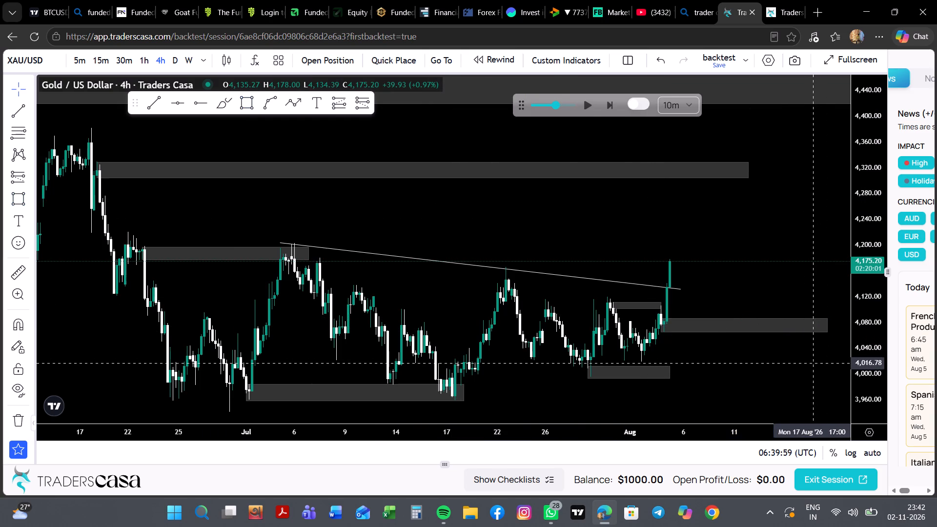
Delete the small zone rectangle between 4,102 and 4,112 spanning 30 July to 4 August.
{"action": "scroll", "coordinate": [772, 234], "scroll_direction": "left", "scroll_amount": 1}
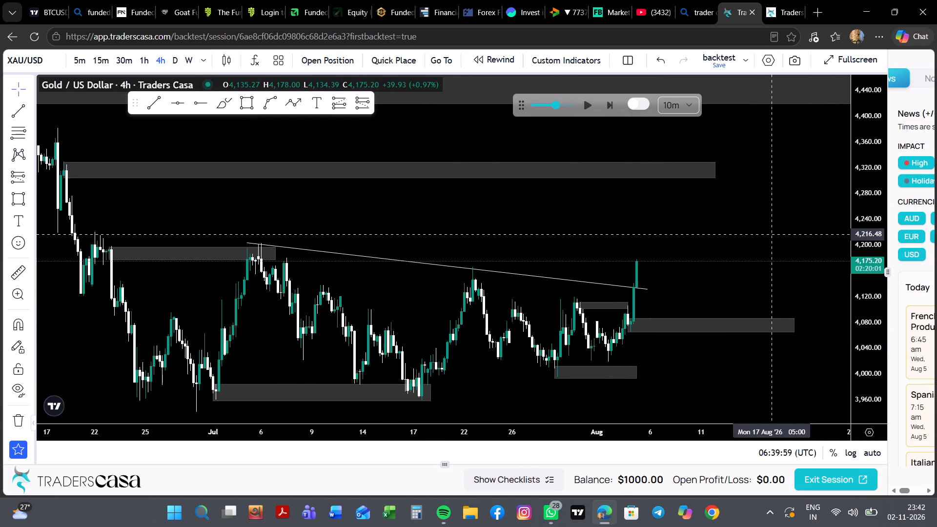
{"action": "scroll", "coordinate": [772, 234], "scroll_direction": "left", "scroll_amount": 1}
{"action": "scroll", "coordinate": [772, 234], "scroll_direction": "up", "scroll_amount": 1}
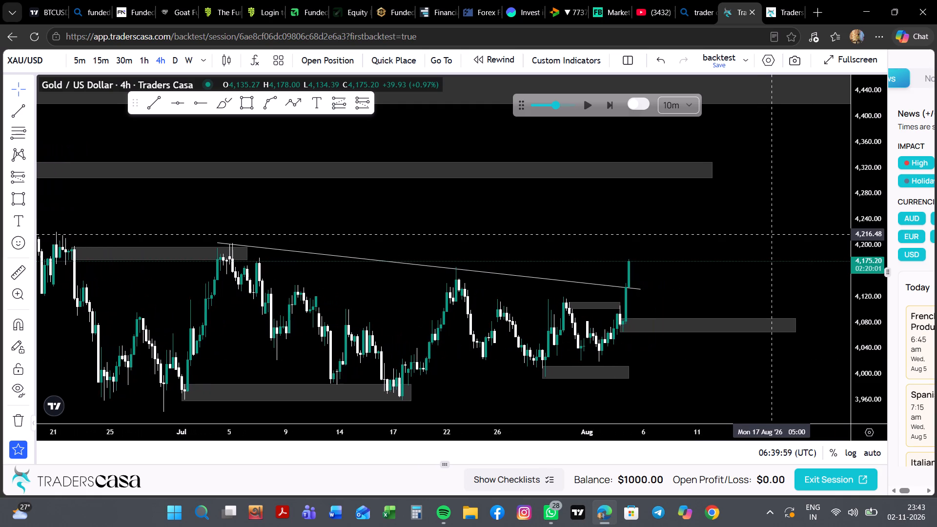
{"action": "scroll", "coordinate": [772, 234], "scroll_direction": "left", "scroll_amount": 1}
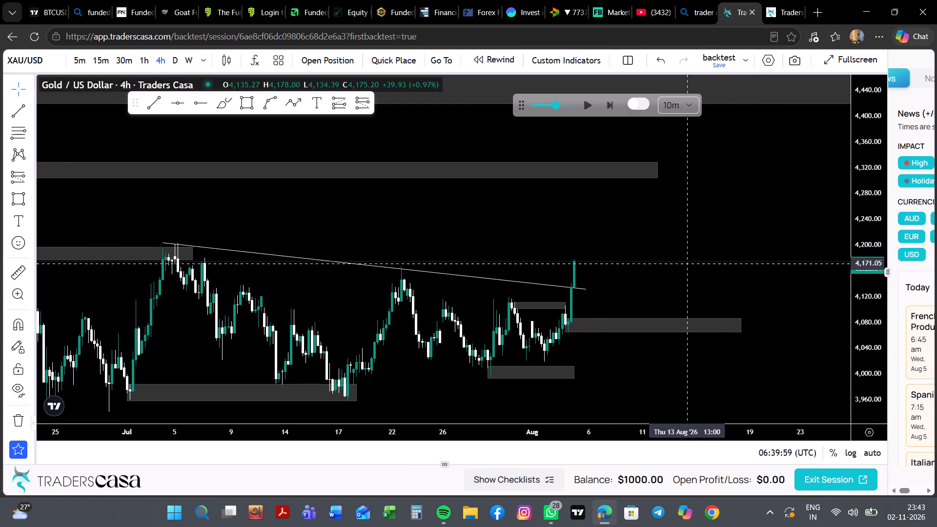
{"action": "left_click", "coordinate": [565, 299]}
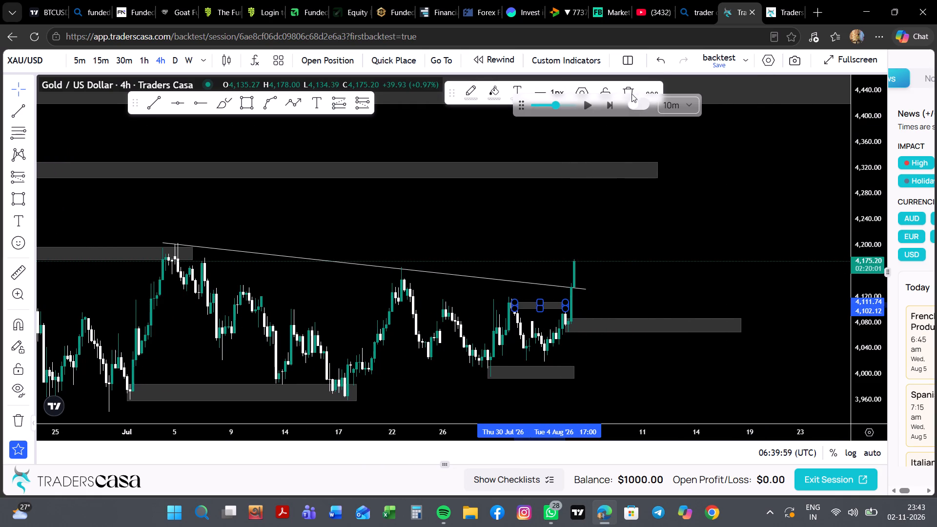
{"action": "left_click", "coordinate": [629, 90]}
{"action": "scroll", "coordinate": [697, 166], "scroll_direction": "up", "scroll_amount": 1}
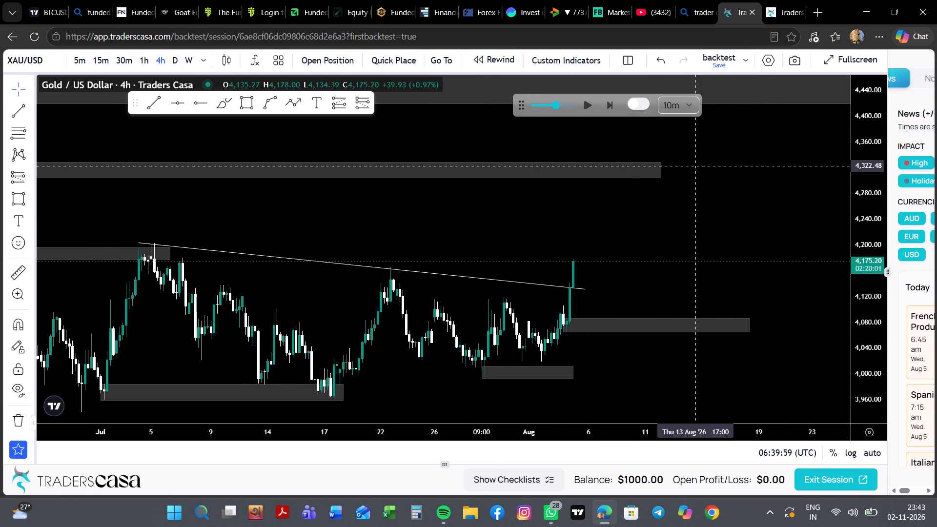
{"action": "left_click_drag", "start_coordinate": [631, 229], "coordinate": [605, 229]}
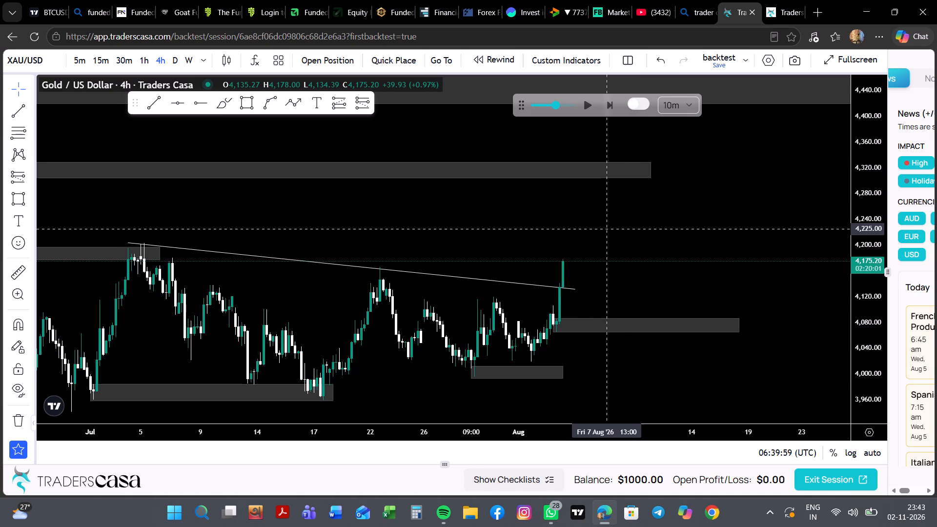
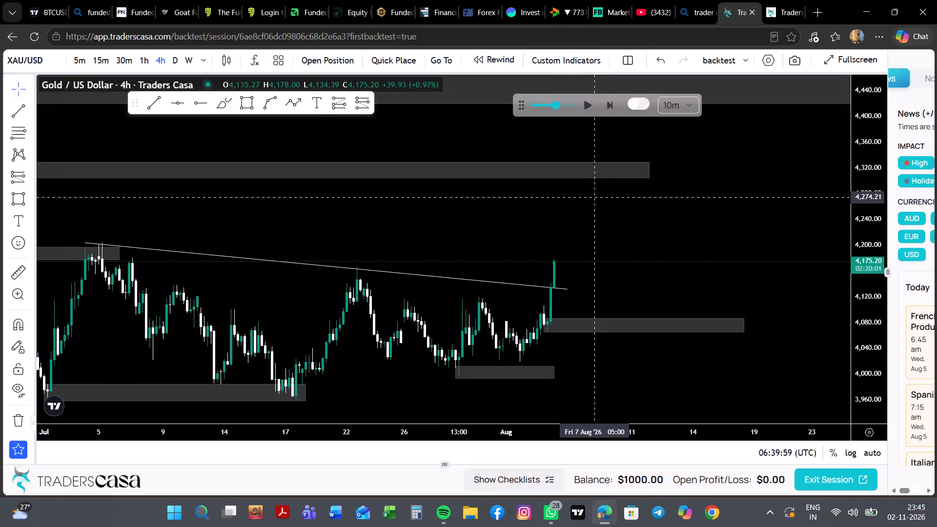
Replay the 4-hour chart onward and pause at about 09:30 UTC on 5 August 2026.
{"action": "double_click", "coordinate": [587, 103]}
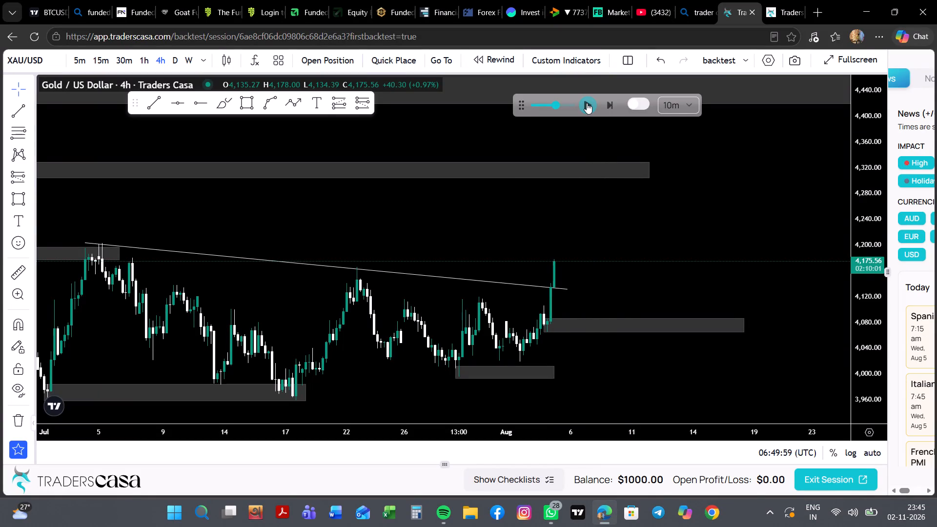
{"action": "left_click", "coordinate": [587, 103]}
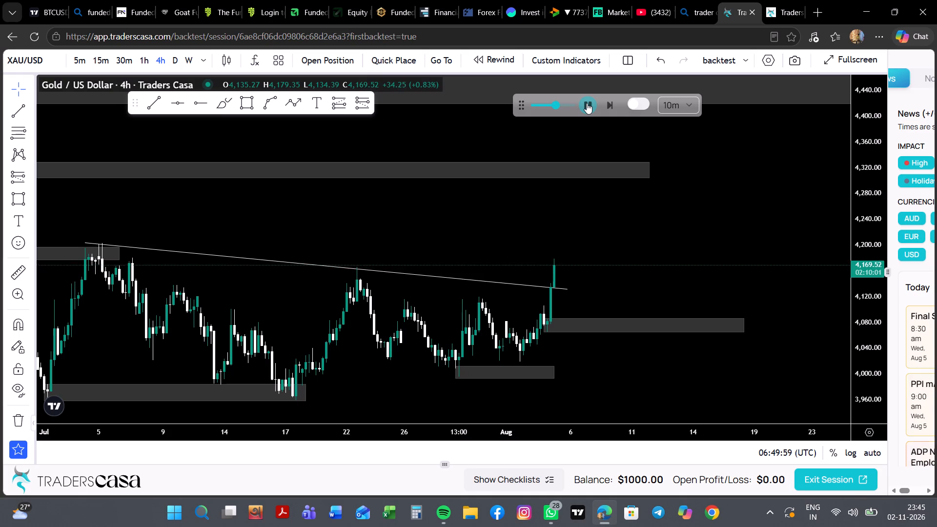
{"action": "left_click", "coordinate": [587, 103]}
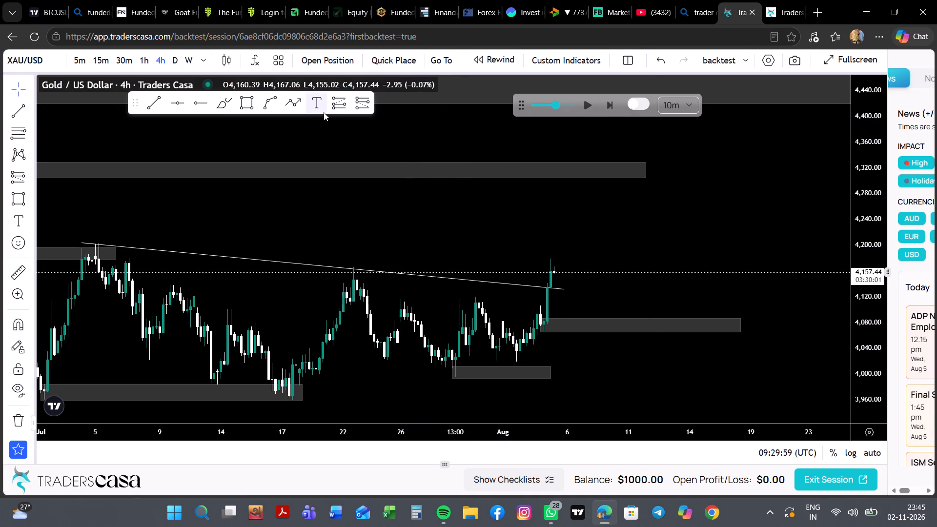
Place a long position setup from 5 to about 10 August, with entry about 4,088, stop 4,039 and target 4,306.
{"action": "left_click", "coordinate": [338, 101]}
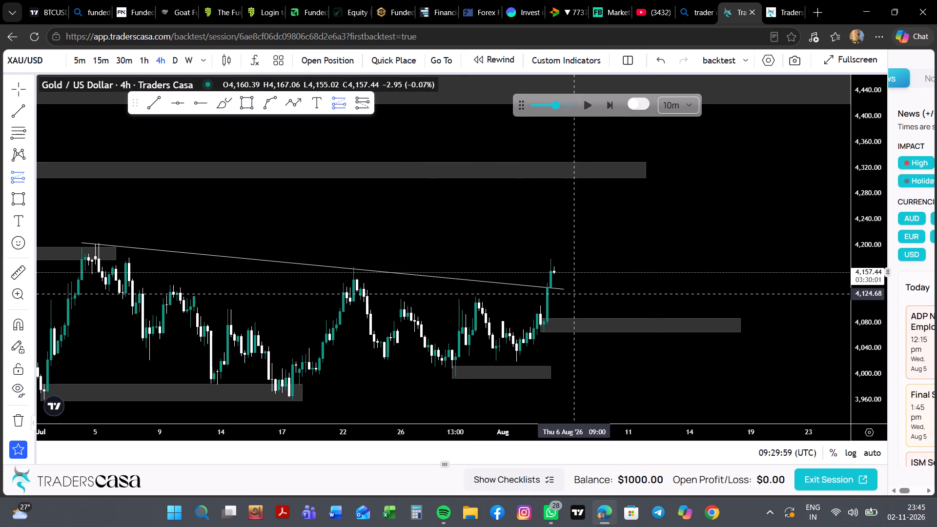
{"action": "left_click", "coordinate": [558, 318]}
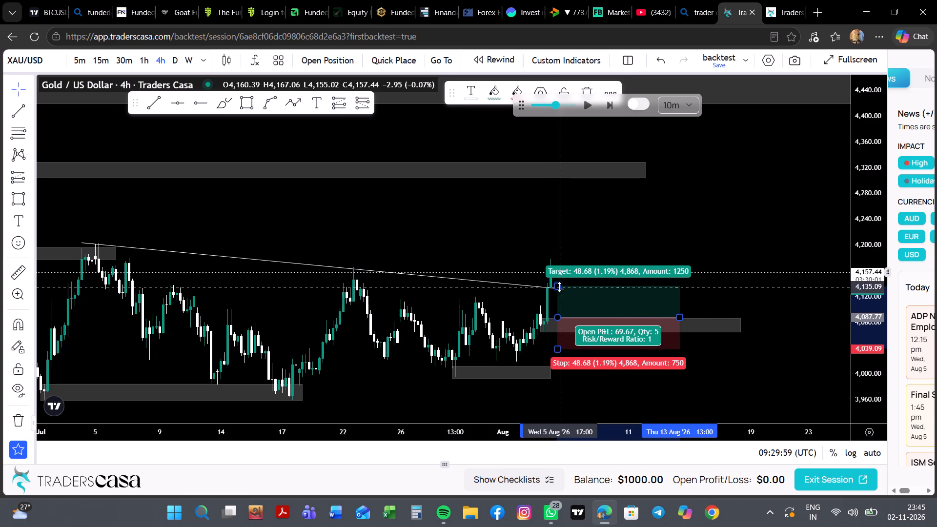
{"action": "left_click_drag", "start_coordinate": [559, 286], "coordinate": [561, 177]}
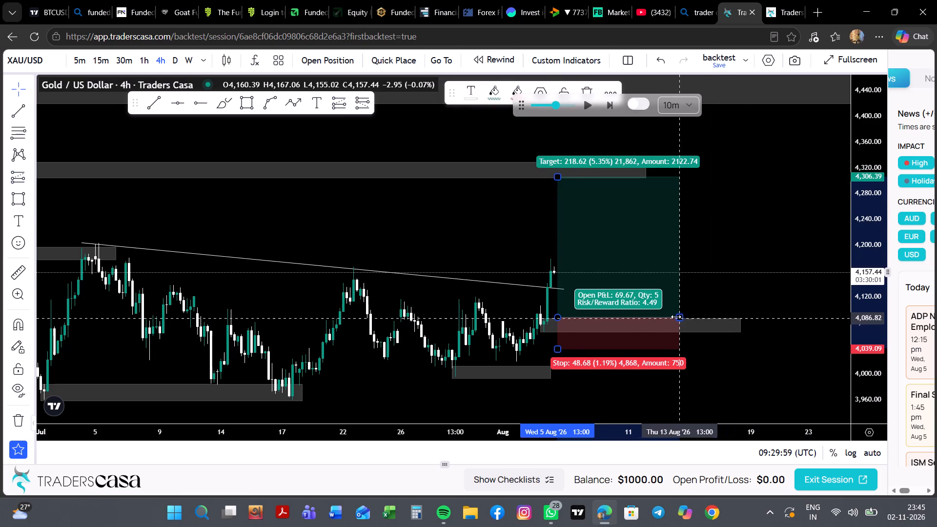
{"action": "left_click_drag", "start_coordinate": [675, 317], "coordinate": [617, 329]}
{"action": "left_click", "coordinate": [646, 300]}
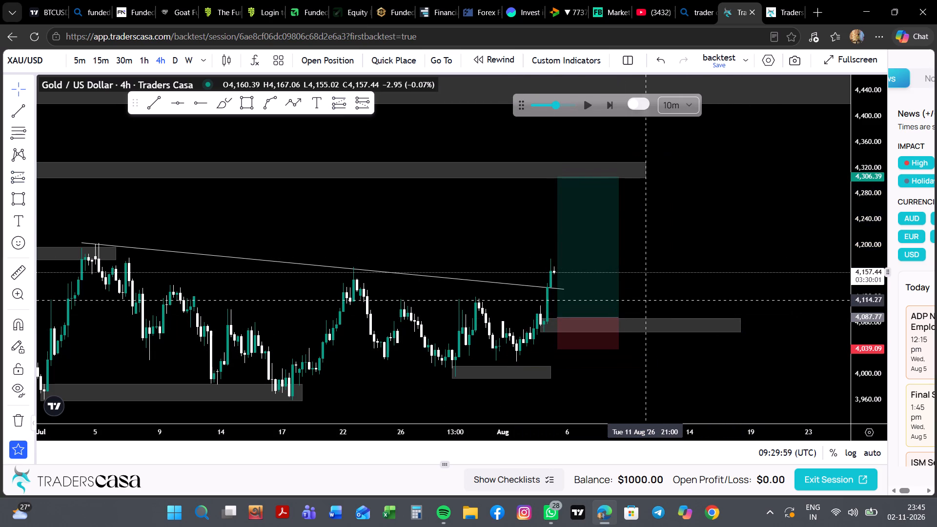
{"action": "left_click", "coordinate": [586, 109]}
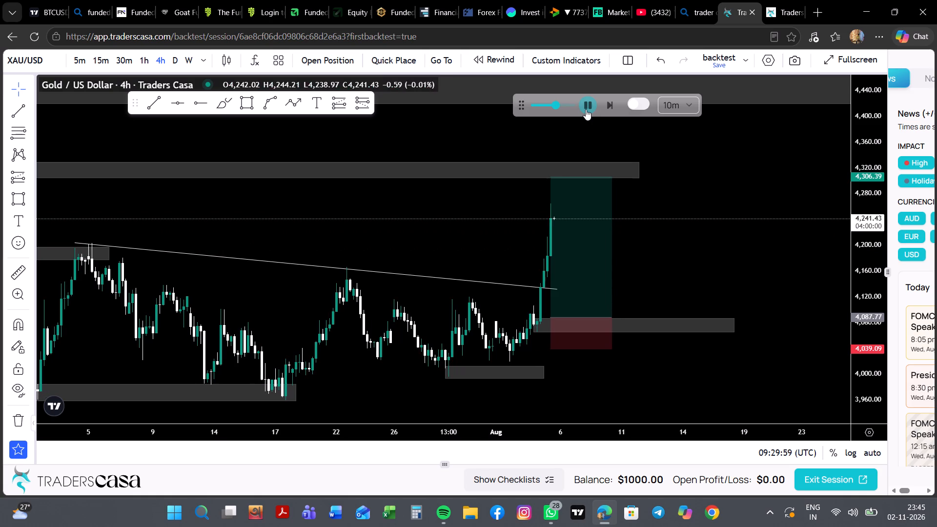
{"action": "left_click", "coordinate": [586, 109]}
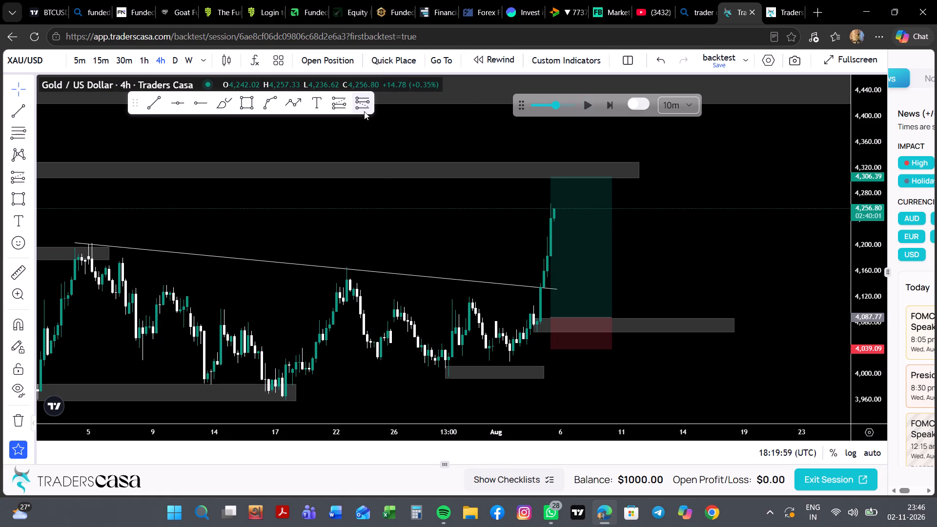
Place a short position setup from 5 to 13 August, with entry about 4,304.5, stop 4,365.6 and target about 3,945.
{"action": "left_click", "coordinate": [365, 102]}
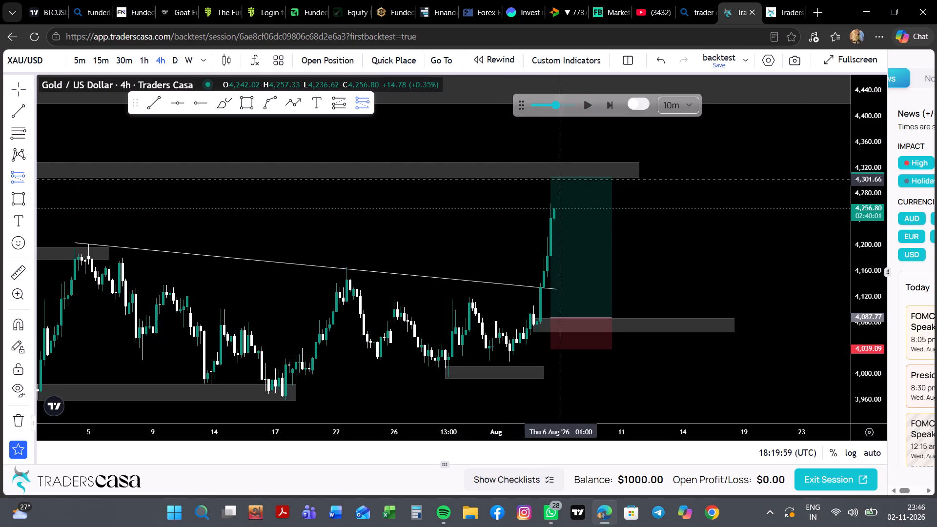
{"action": "left_click", "coordinate": [555, 178]}
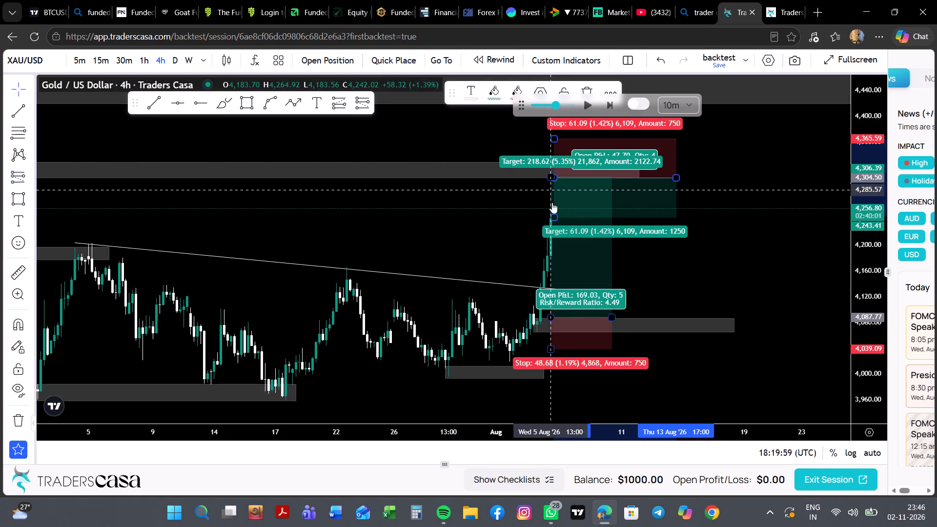
{"action": "left_click_drag", "start_coordinate": [554, 215], "coordinate": [572, 399]}
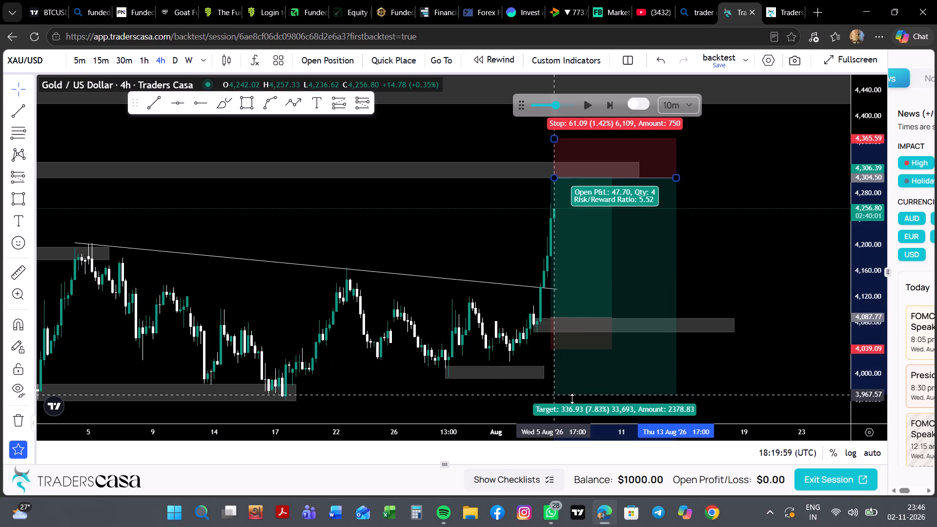
{"action": "left_click_drag", "start_coordinate": [572, 399], "coordinate": [570, 409]}
{"action": "left_click", "coordinate": [700, 231]}
{"action": "scroll", "coordinate": [700, 231], "scroll_direction": "right", "scroll_amount": 1}
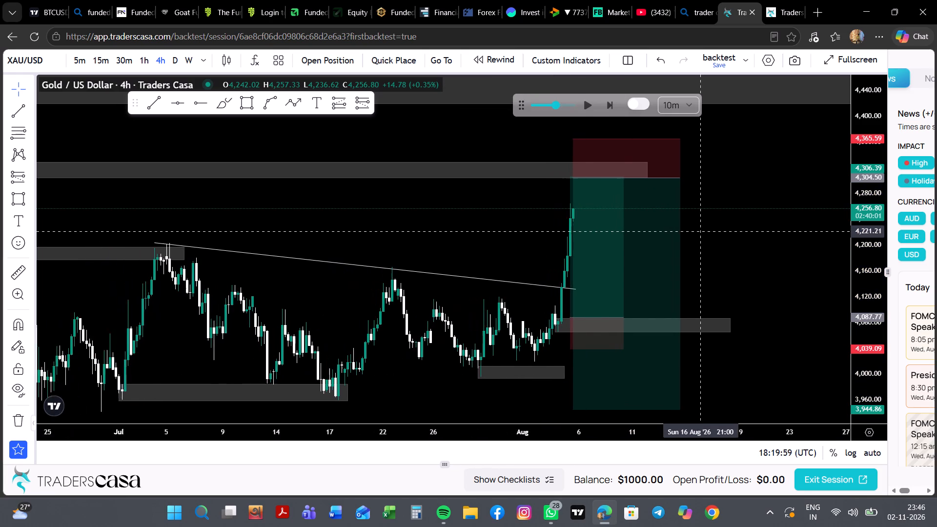
Resume the 4-hour chart replay from 5 August.
{"action": "left_click", "coordinate": [588, 103]}
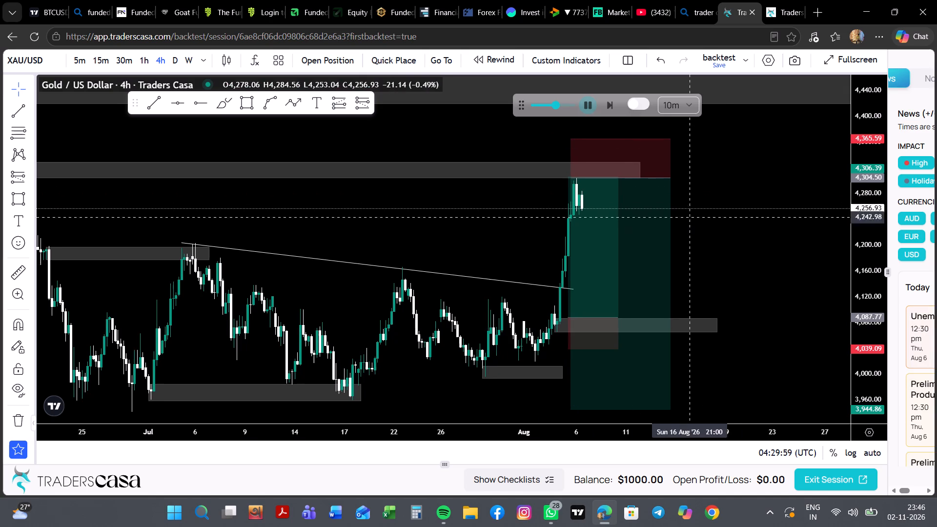
Extend the short position's target down to about 3,783, at the top of the large lower zone.
{"action": "left_click_drag", "start_coordinate": [760, 274], "coordinate": [743, 122]}
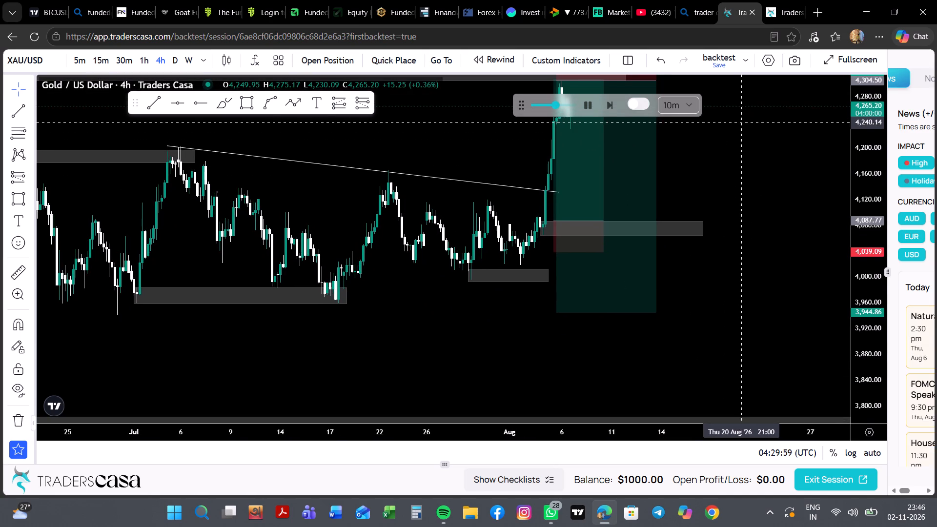
{"action": "scroll", "coordinate": [867, 368], "scroll_direction": "down", "scroll_amount": 3}
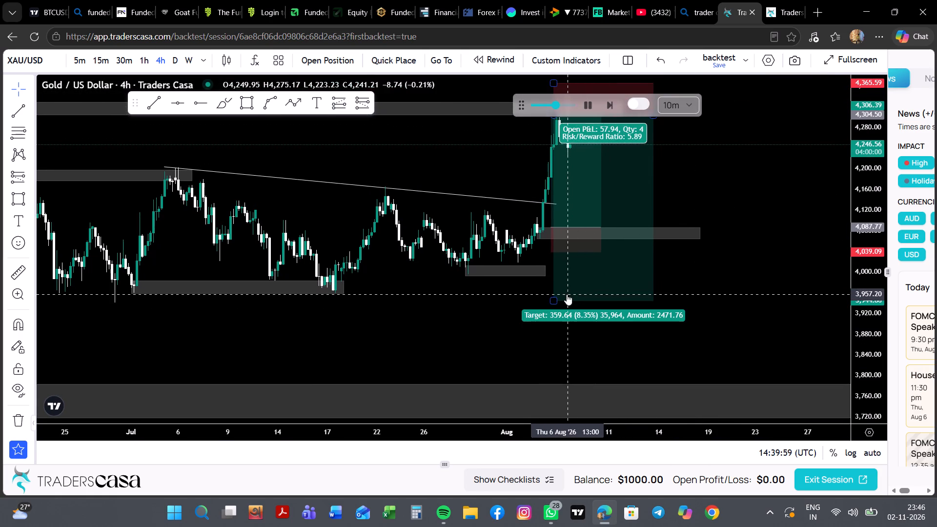
{"action": "left_click_drag", "start_coordinate": [552, 302], "coordinate": [579, 377]}
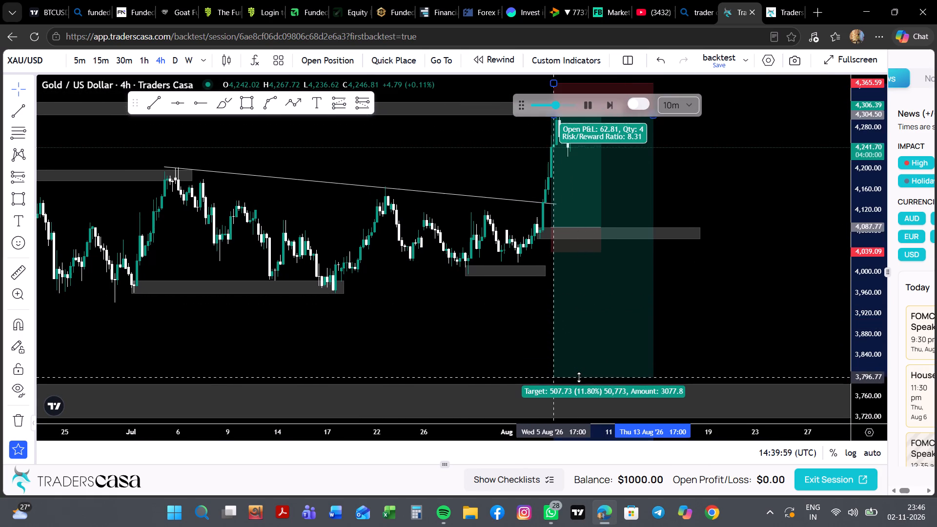
{"action": "left_click_drag", "start_coordinate": [579, 377], "coordinate": [575, 382]}
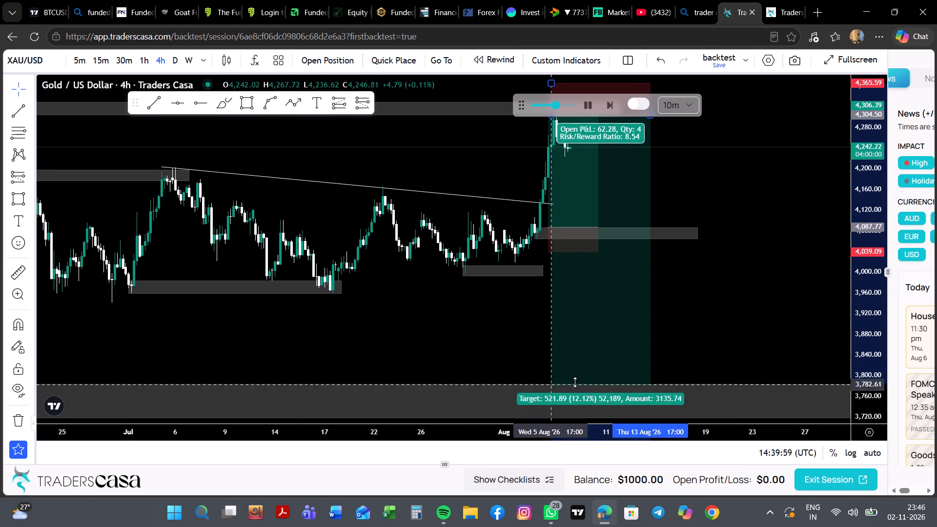
{"action": "left_click_drag", "start_coordinate": [575, 382], "coordinate": [572, 385]}
{"action": "left_click", "coordinate": [711, 272]}
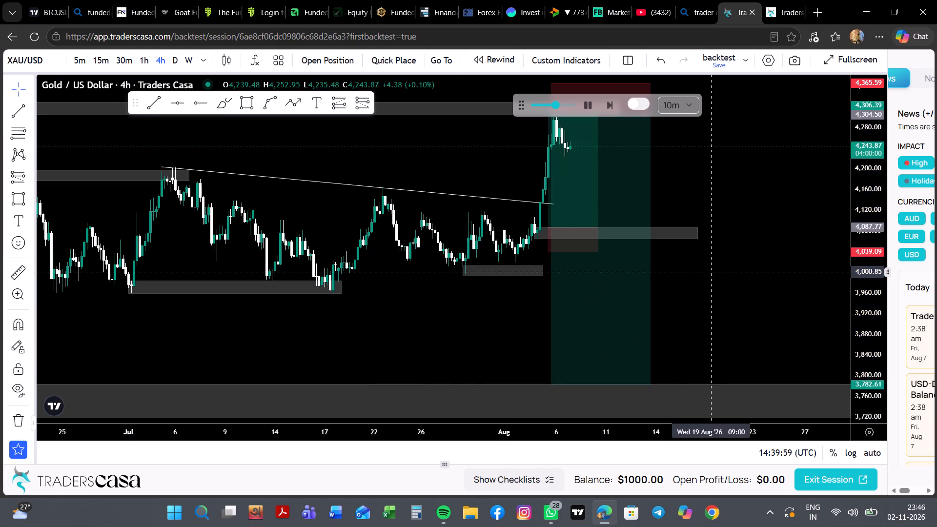
Shift the short position setup slightly earlier, starting at 13:00 on 5 August with entry about 4,303.
{"action": "left_click_drag", "start_coordinate": [745, 198], "coordinate": [734, 233]}
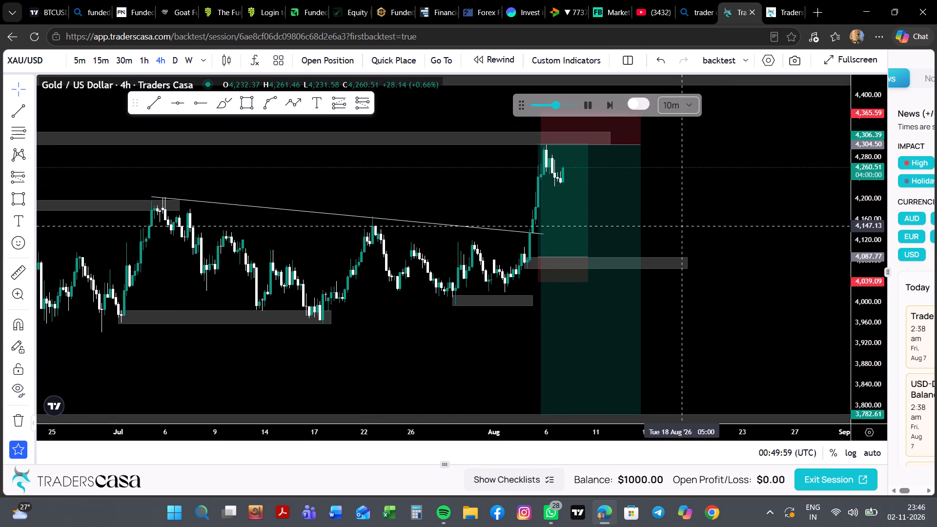
{"action": "left_click", "coordinate": [639, 206]}
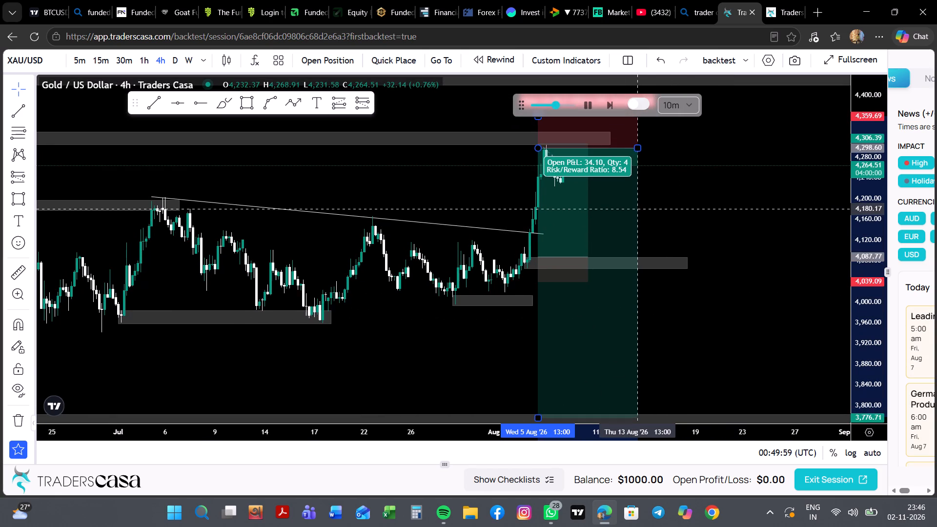
{"action": "left_click", "coordinate": [708, 211]}
Raise the short position's stop to about 4,397.
{"action": "left_click_drag", "start_coordinate": [708, 189], "coordinate": [707, 228]}
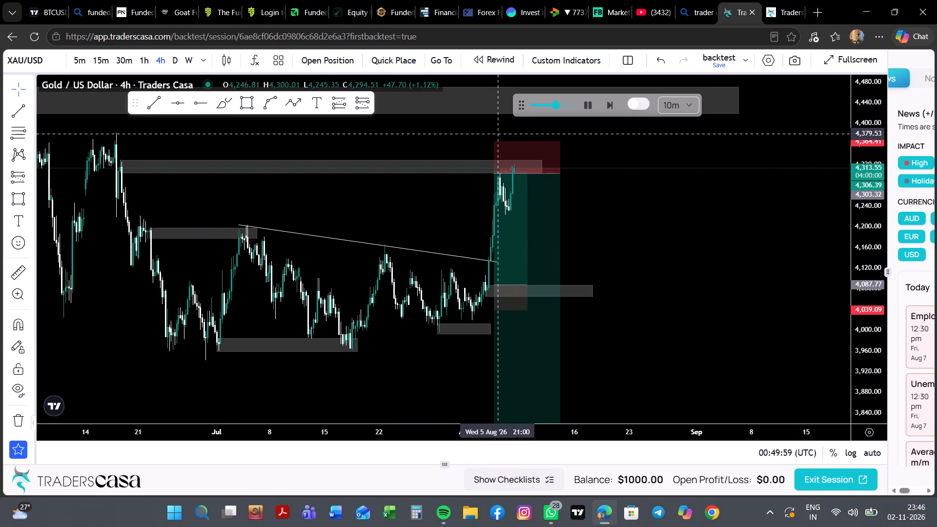
{"action": "left_click_drag", "start_coordinate": [493, 141], "coordinate": [491, 125]}
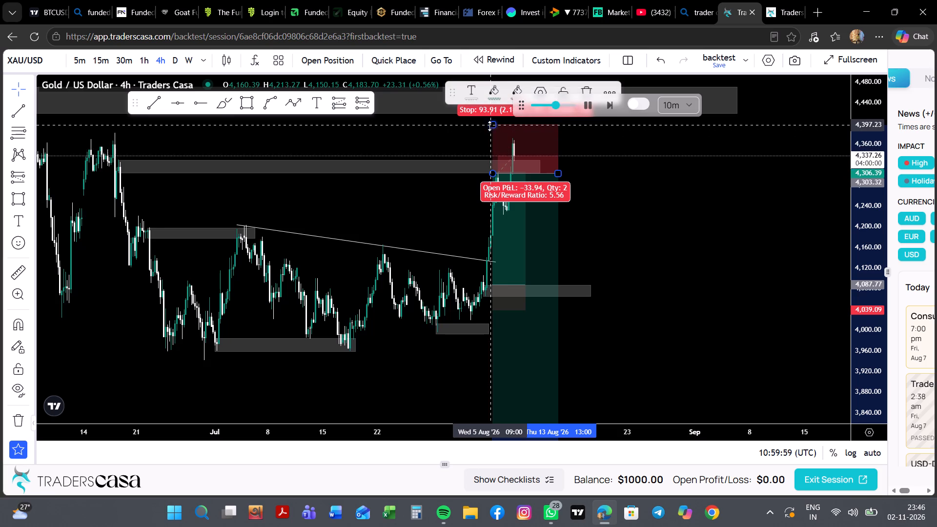
{"action": "left_click", "coordinate": [449, 214]}
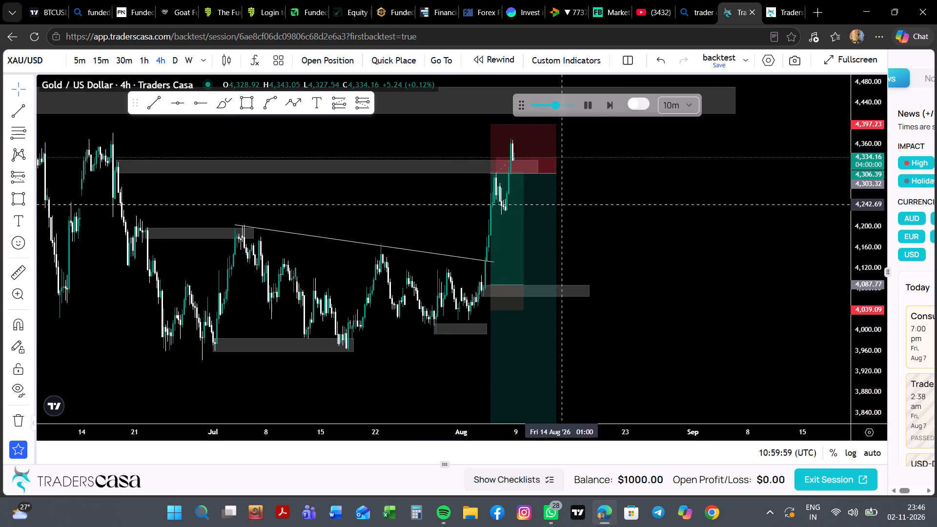
Let the 4-hour replay run on and pause it at about 10:50 UTC on 10 August 2026.
{"action": "left_click_drag", "start_coordinate": [632, 204], "coordinate": [632, 268]}
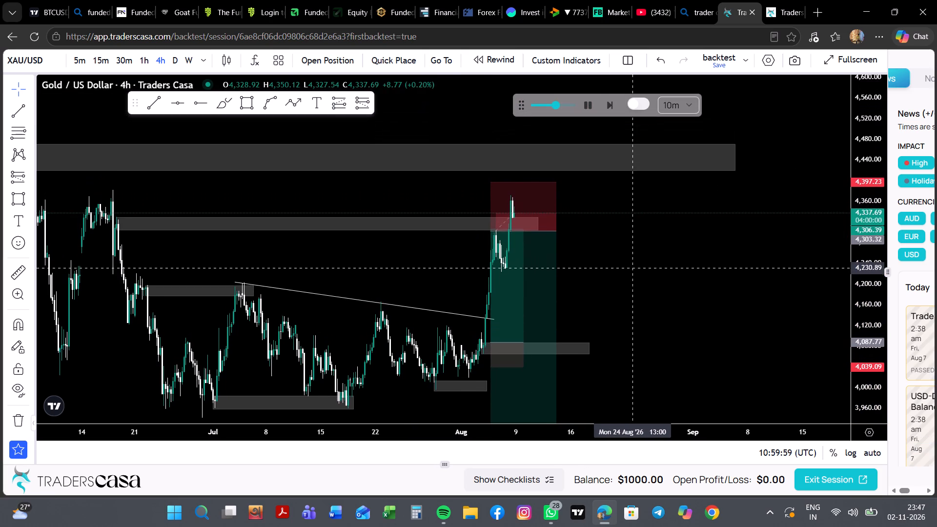
{"action": "left_click_drag", "start_coordinate": [632, 268], "coordinate": [632, 267]}
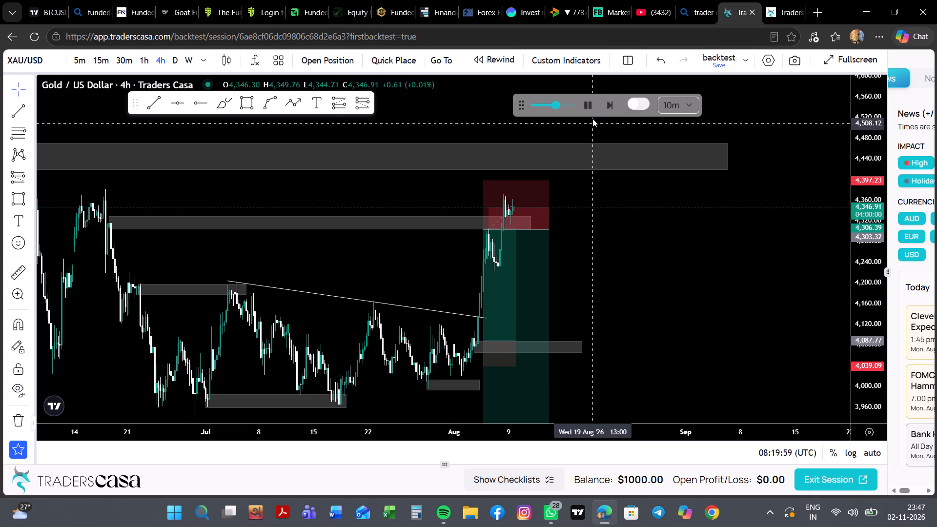
{"action": "left_click", "coordinate": [587, 105]}
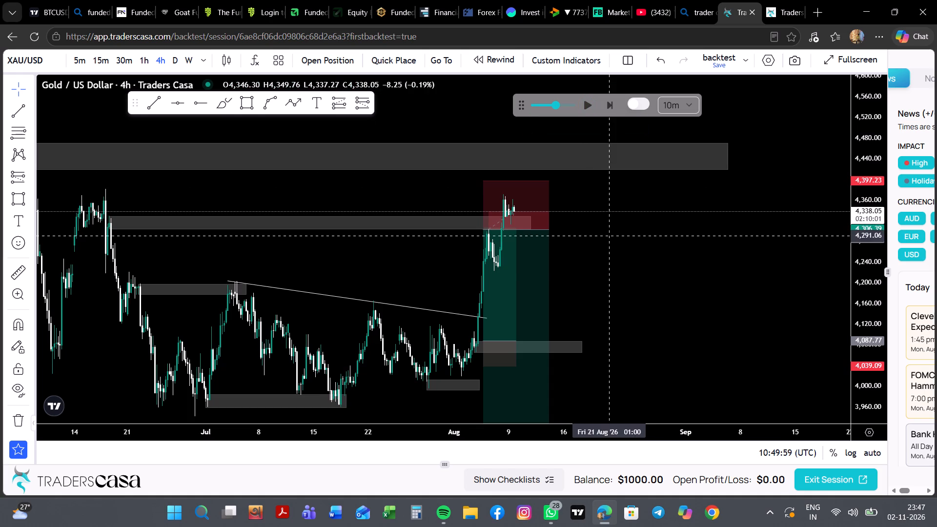
Shorten the zone rectangle between about 4,304 and 4,330 so that it ends on 7 August.
{"action": "scroll", "coordinate": [631, 273], "scroll_direction": "right", "scroll_amount": 1}
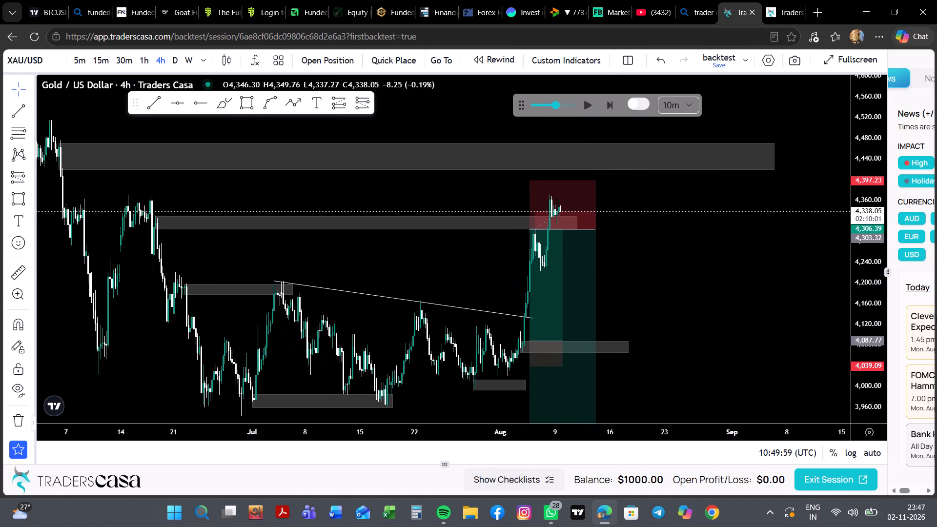
{"action": "scroll", "coordinate": [867, 354], "scroll_direction": "down", "scroll_amount": 2}
{"action": "scroll", "coordinate": [747, 242], "scroll_direction": "up", "scroll_amount": 1}
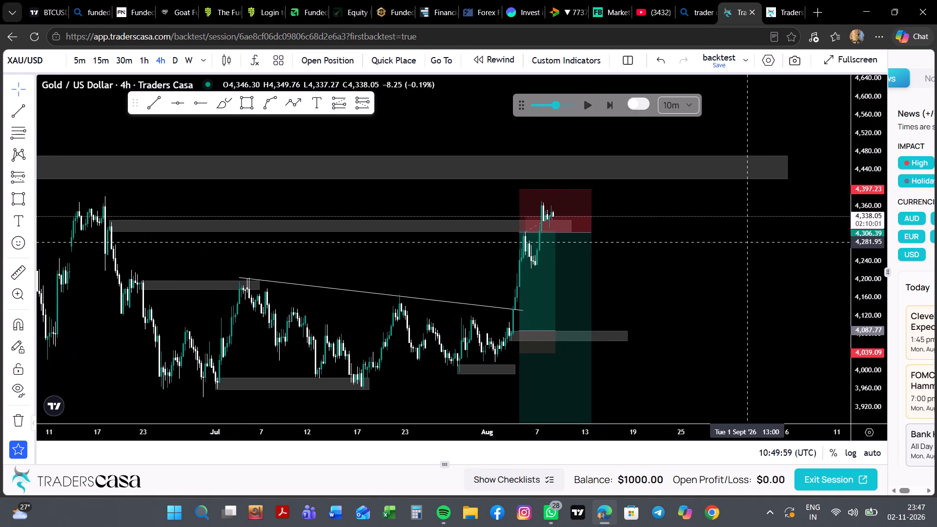
{"action": "scroll", "coordinate": [747, 242], "scroll_direction": "up", "scroll_amount": 1}
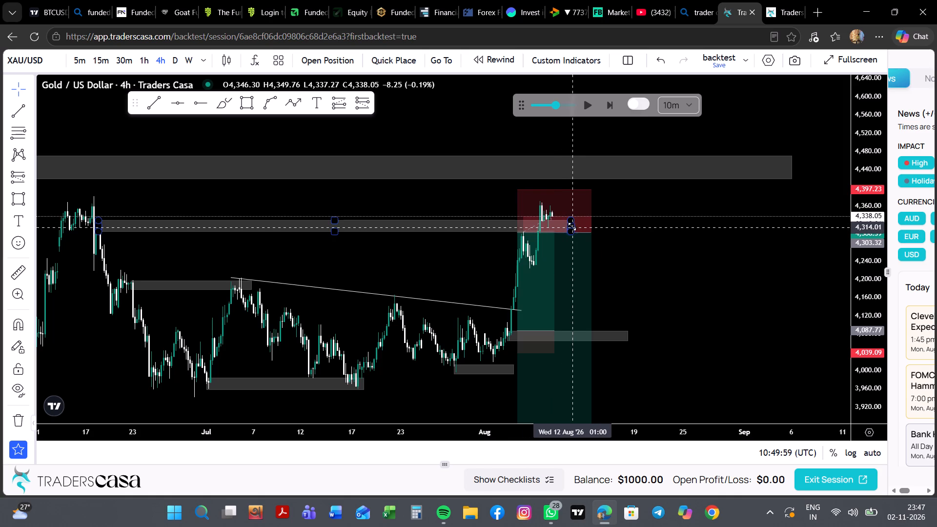
{"action": "left_click_drag", "start_coordinate": [570, 226], "coordinate": [537, 225]}
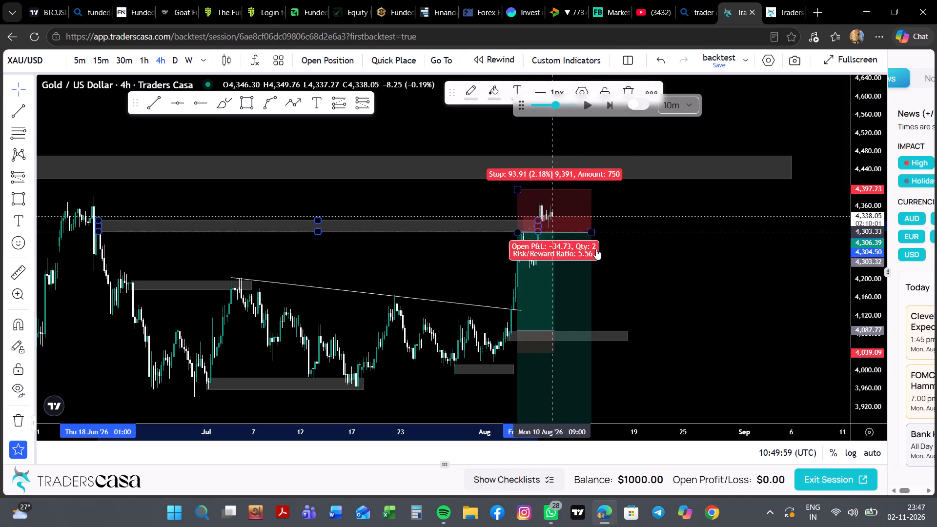
{"action": "left_click", "coordinate": [637, 269]}
Draw a zone rectangle from 6 August to about 13 August, between about 4,227 and 4,260.
{"action": "scroll", "coordinate": [652, 291], "scroll_direction": "up", "scroll_amount": 1}
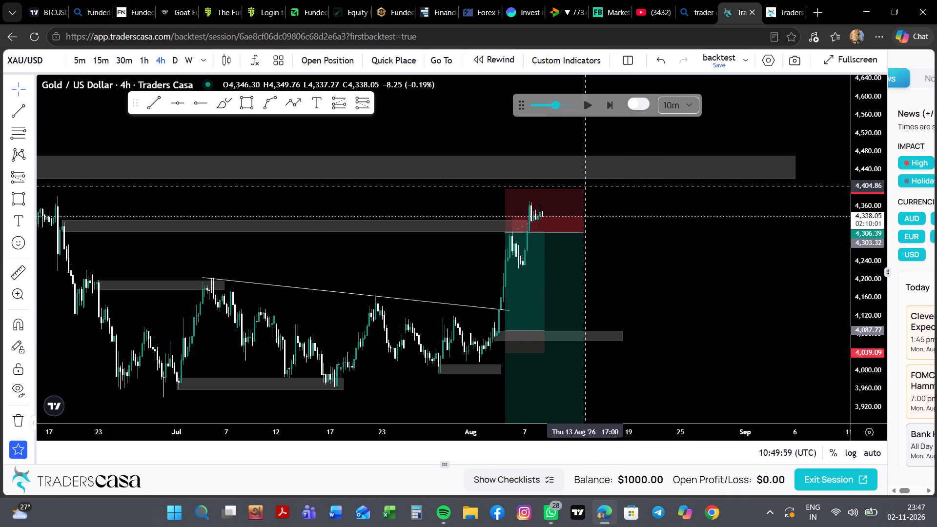
{"action": "left_click", "coordinate": [240, 104]}
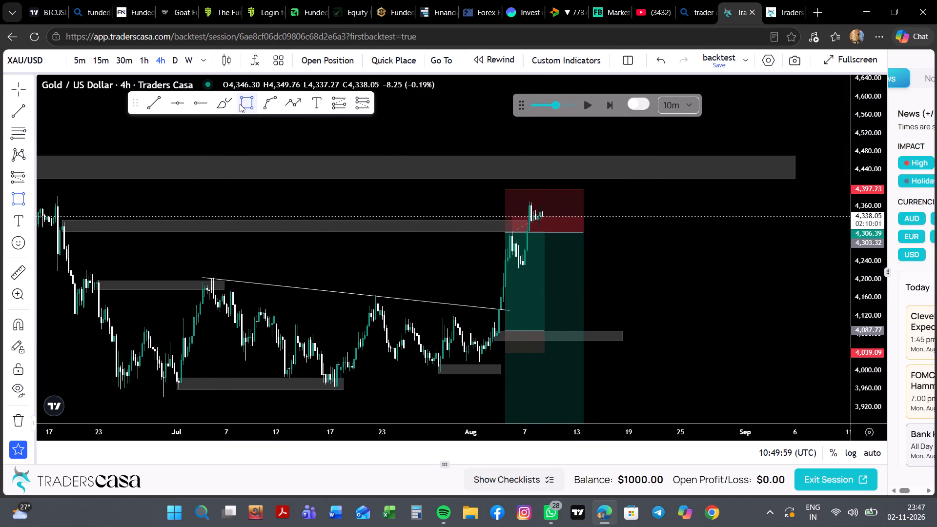
{"action": "left_click", "coordinate": [522, 267]}
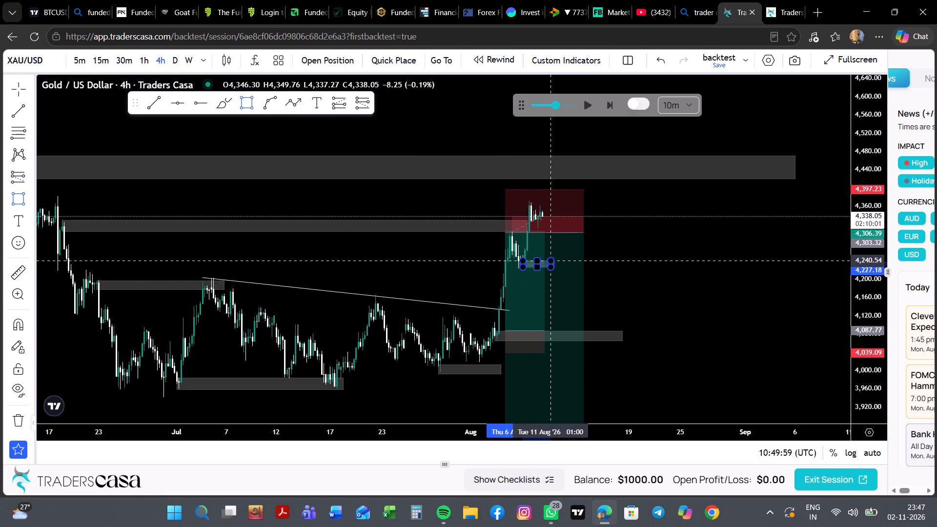
{"action": "left_click", "coordinate": [580, 251]}
{"action": "left_click", "coordinate": [598, 254]}
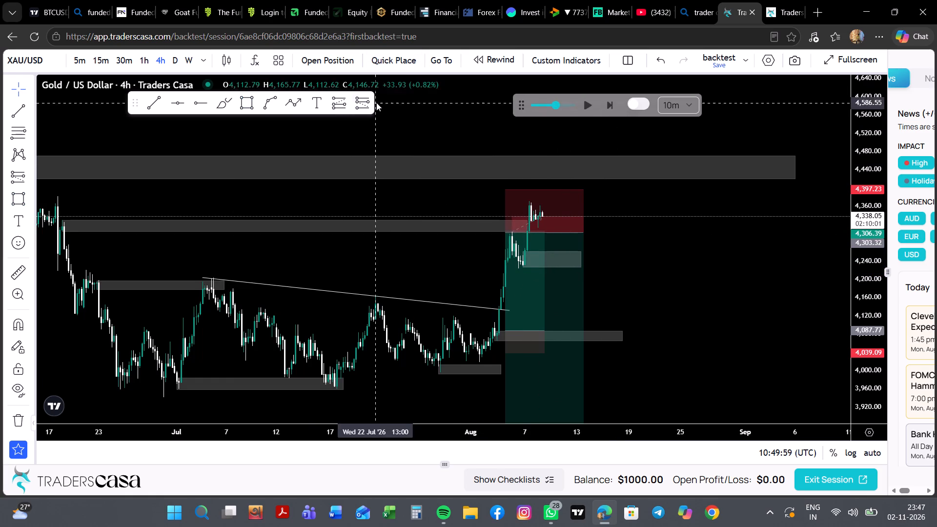
Place a long position from 10 August to about 13 August with entry near 4,262, stop near 4,208 and target near 4,422.
{"action": "left_click", "coordinate": [347, 101]}
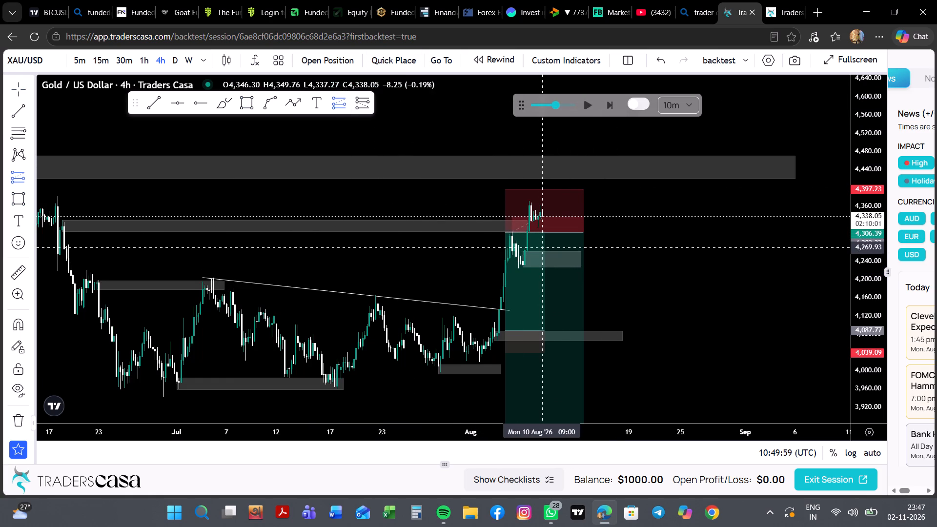
{"action": "left_click", "coordinate": [542, 251]}
{"action": "left_click_drag", "start_coordinate": [543, 290], "coordinate": [543, 279]}
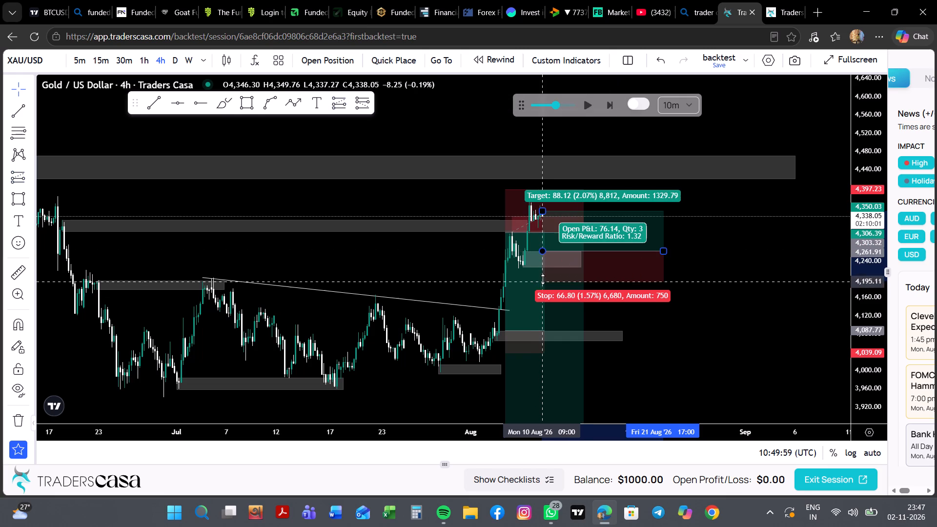
{"action": "left_click_drag", "start_coordinate": [543, 279], "coordinate": [543, 275]}
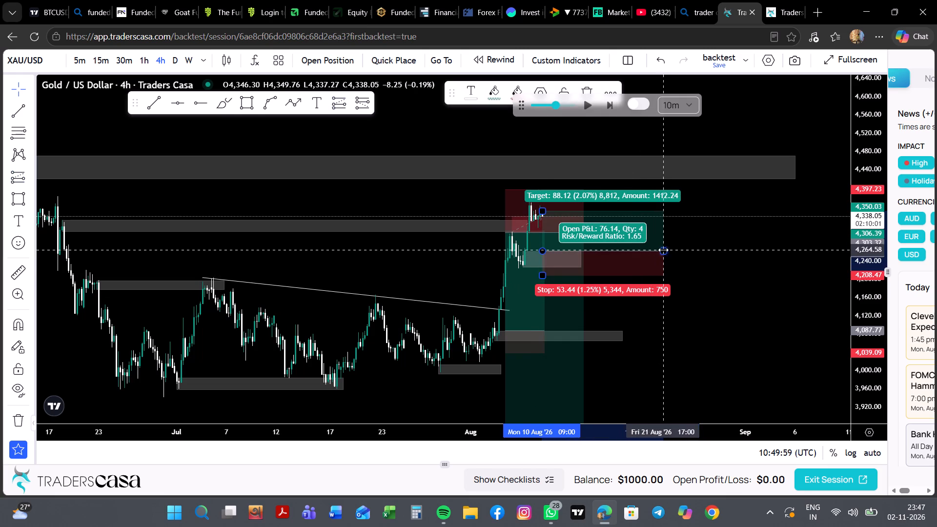
{"action": "left_click_drag", "start_coordinate": [661, 250], "coordinate": [573, 252]}
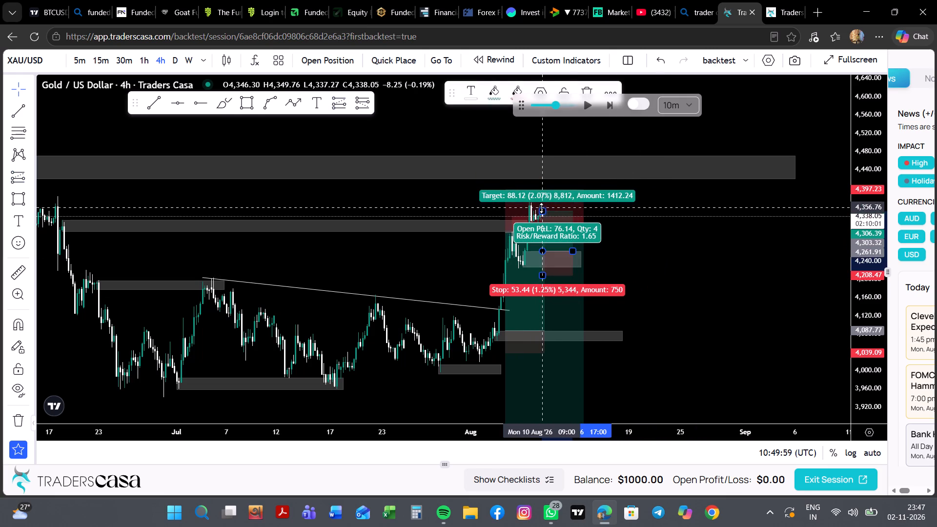
{"action": "left_click_drag", "start_coordinate": [541, 208], "coordinate": [541, 178]}
{"action": "left_click", "coordinate": [636, 233]}
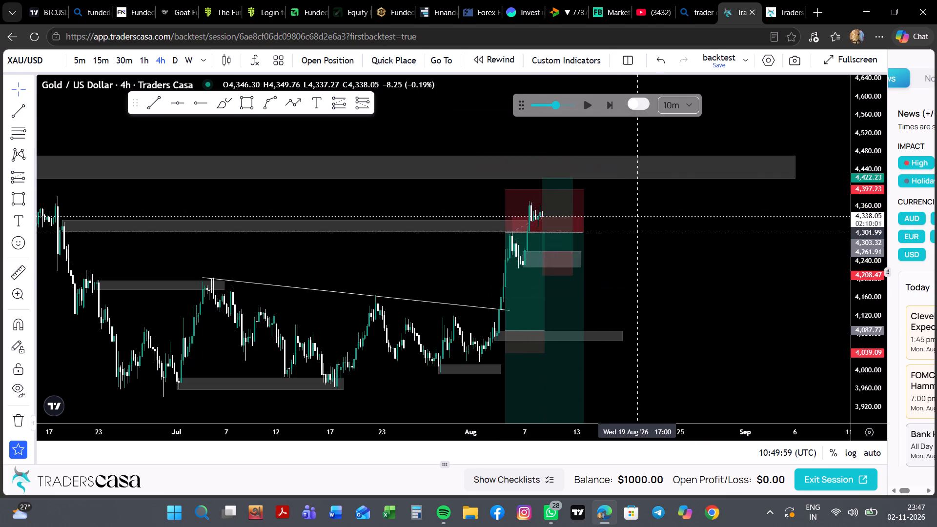
Run the 4-hour replay and pause it at about 21:00 UTC on 10 August 2026.
{"action": "left_click", "coordinate": [585, 109]}
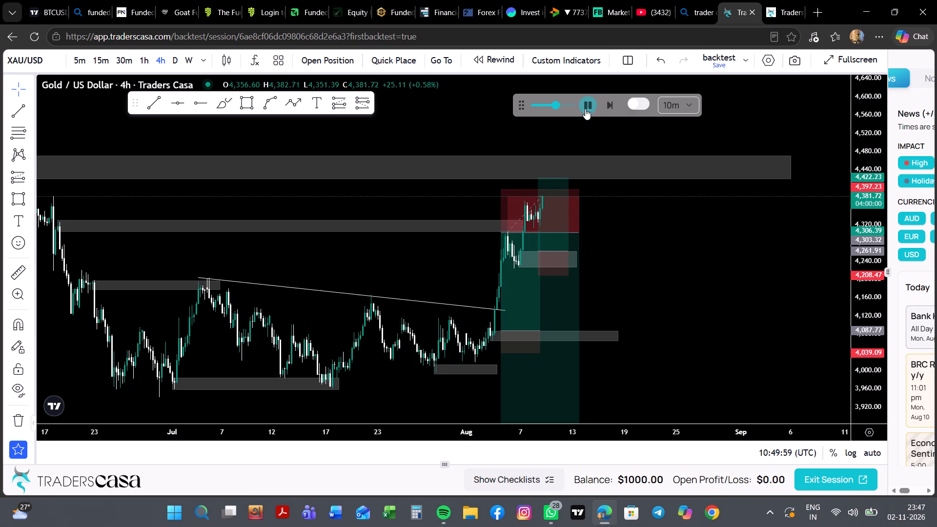
{"action": "left_click", "coordinate": [585, 109]}
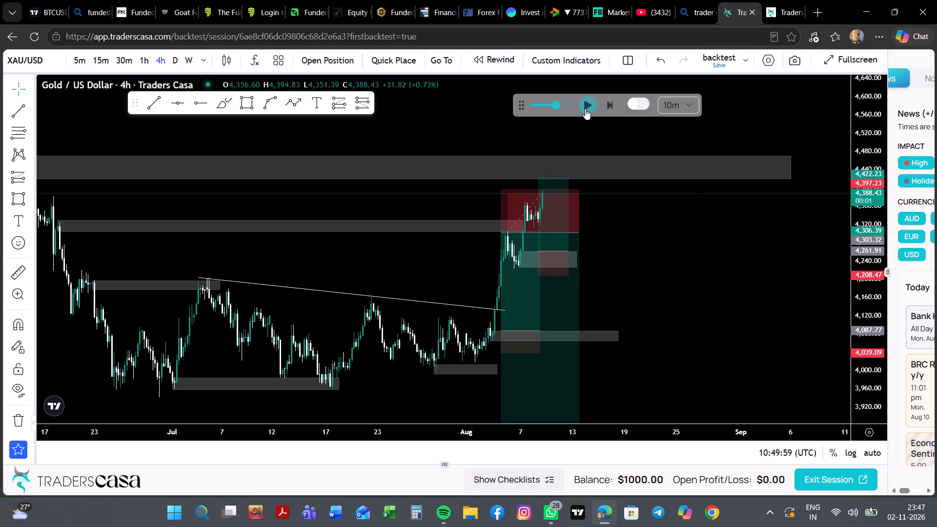
Place a short position on 10 August with its entry at about 4,421, at the base of the highest zone.
{"action": "scroll", "coordinate": [426, 190], "scroll_direction": "right", "scroll_amount": 3}
{"action": "left_click", "coordinate": [426, 190]}
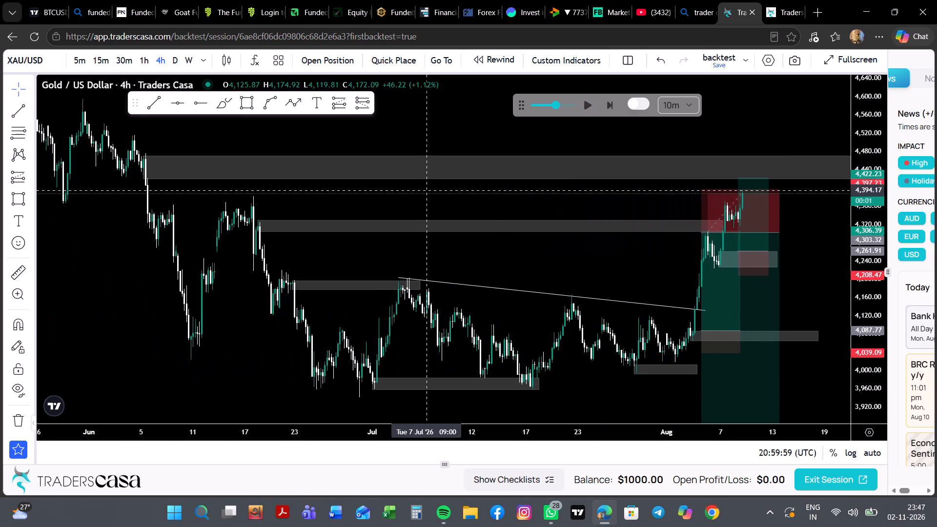
{"action": "scroll", "coordinate": [426, 190], "scroll_direction": "left", "scroll_amount": 2}
{"action": "left_click", "coordinate": [366, 102]}
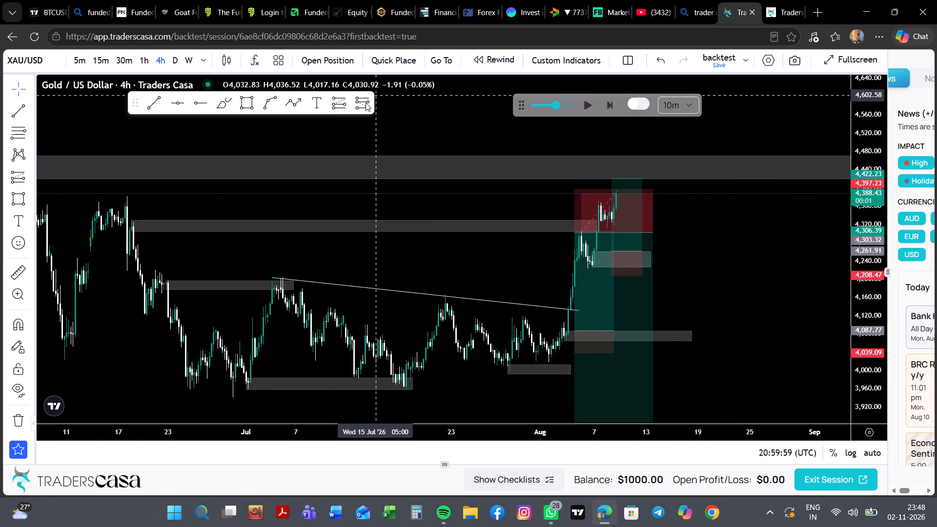
{"action": "left_click", "coordinate": [610, 178]}
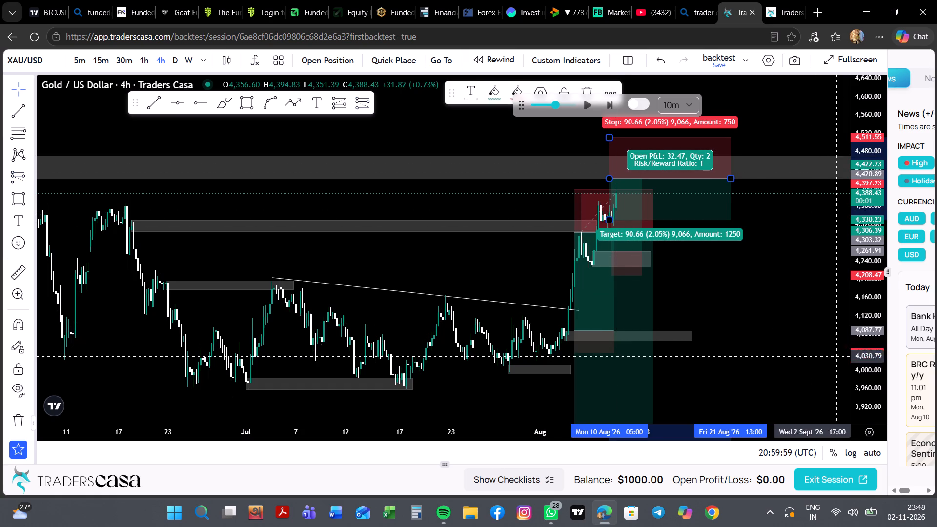
Delete the older short position that starts on 5 August with its entry near 4,303.
{"action": "scroll", "coordinate": [869, 371], "scroll_direction": "down", "scroll_amount": 5}
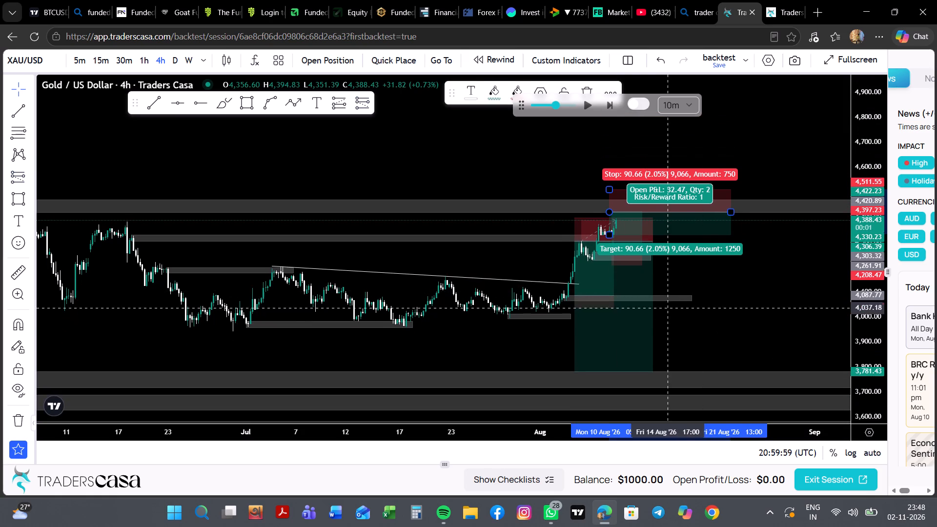
{"action": "left_click", "coordinate": [639, 330]}
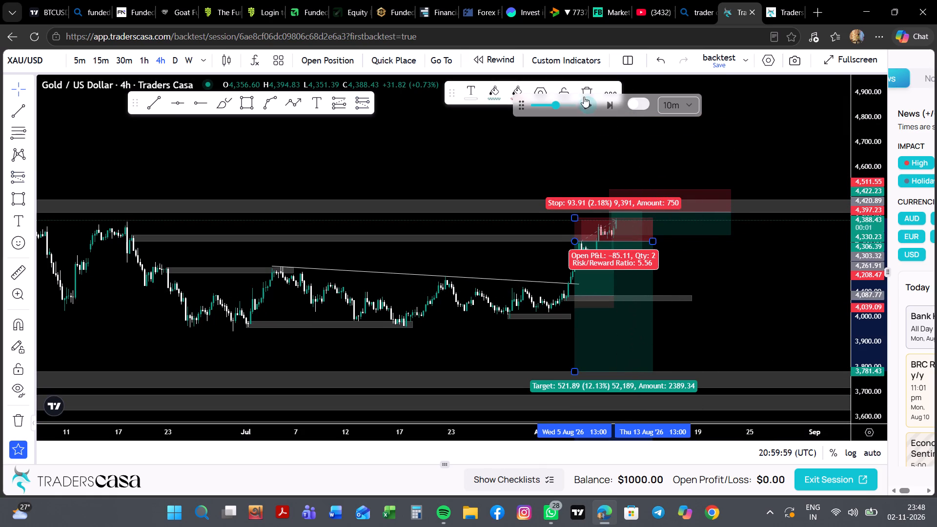
{"action": "left_click", "coordinate": [584, 96]}
{"action": "left_click", "coordinate": [587, 86]}
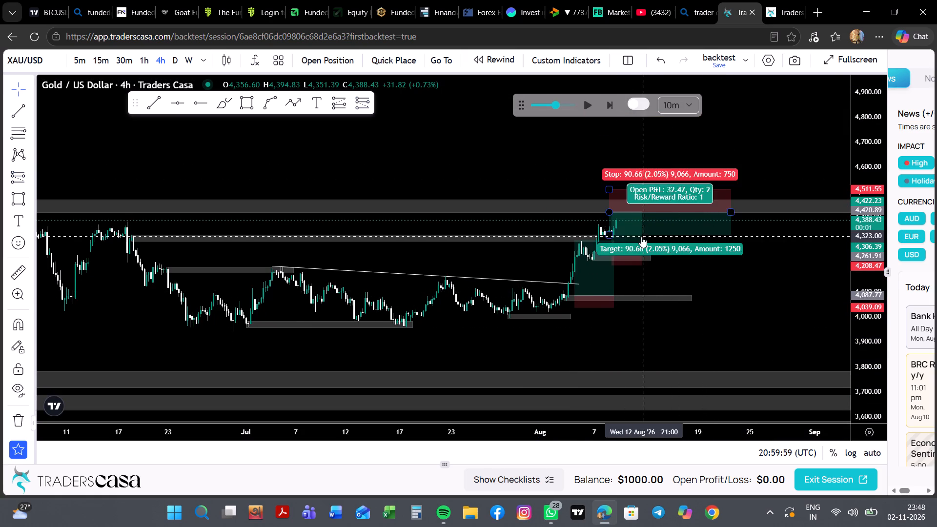
Lower the new short position's target to about 3,788 and shorten it so that it ends at about 17 August.
{"action": "left_click_drag", "start_coordinate": [611, 234], "coordinate": [656, 340]}
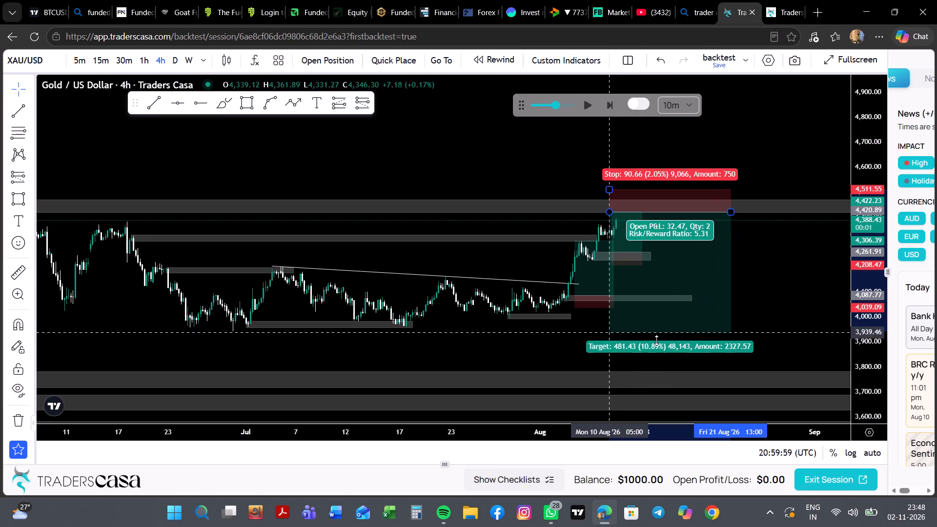
{"action": "left_click_drag", "start_coordinate": [656, 340], "coordinate": [671, 370]}
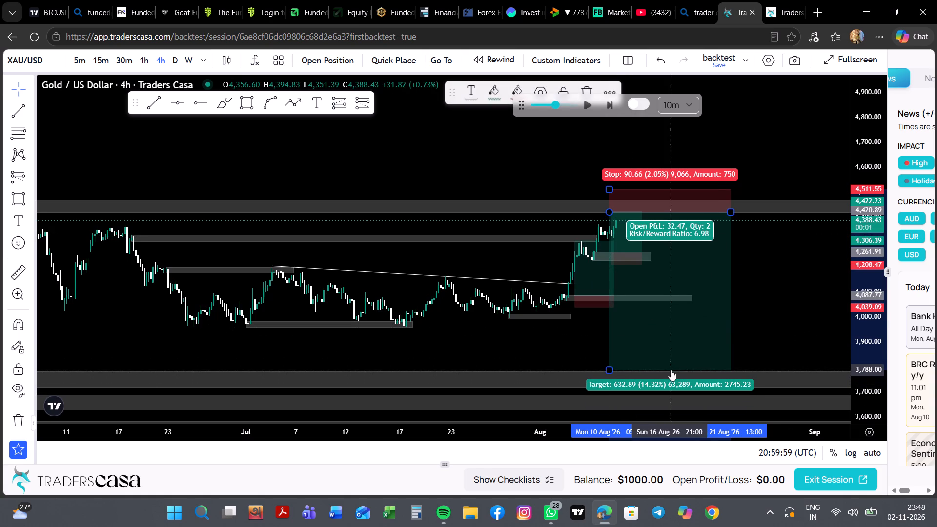
{"action": "left_click_drag", "start_coordinate": [730, 211], "coordinate": [702, 212]}
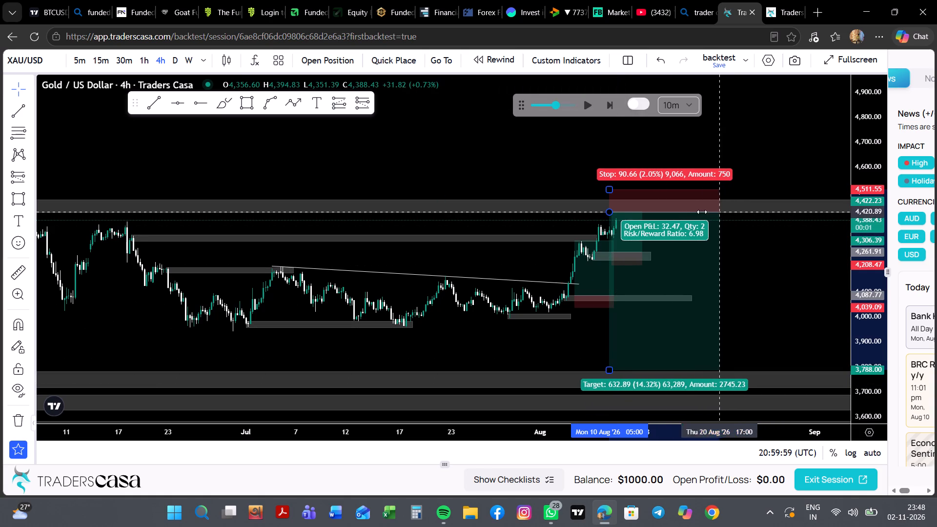
{"action": "left_click_drag", "start_coordinate": [702, 212], "coordinate": [680, 217]}
{"action": "left_click", "coordinate": [717, 241]}
Resume the 4-hour replay from about 21:00 UTC on 10 August.
{"action": "scroll", "coordinate": [858, 278], "scroll_direction": "up", "scroll_amount": 1}
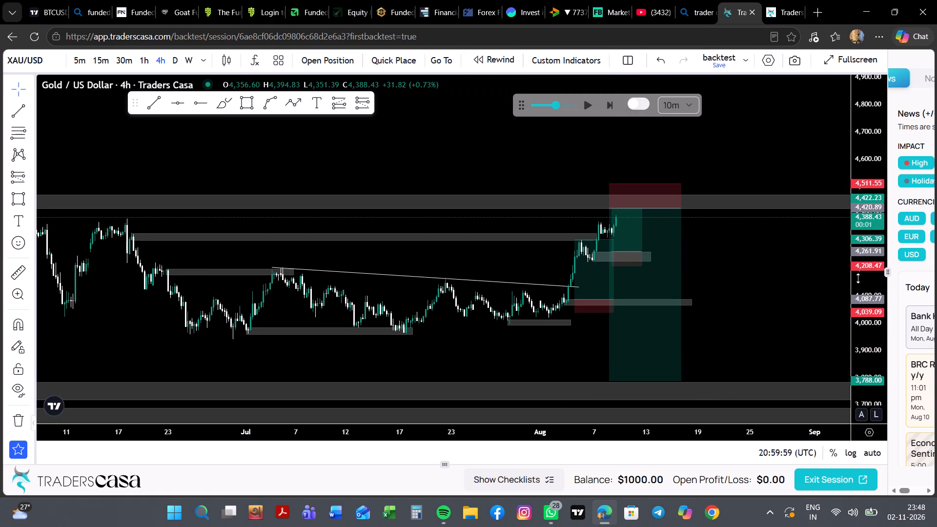
{"action": "scroll", "coordinate": [858, 278], "scroll_direction": "up", "scroll_amount": 5}
{"action": "left_click_drag", "start_coordinate": [784, 332], "coordinate": [638, 268]}
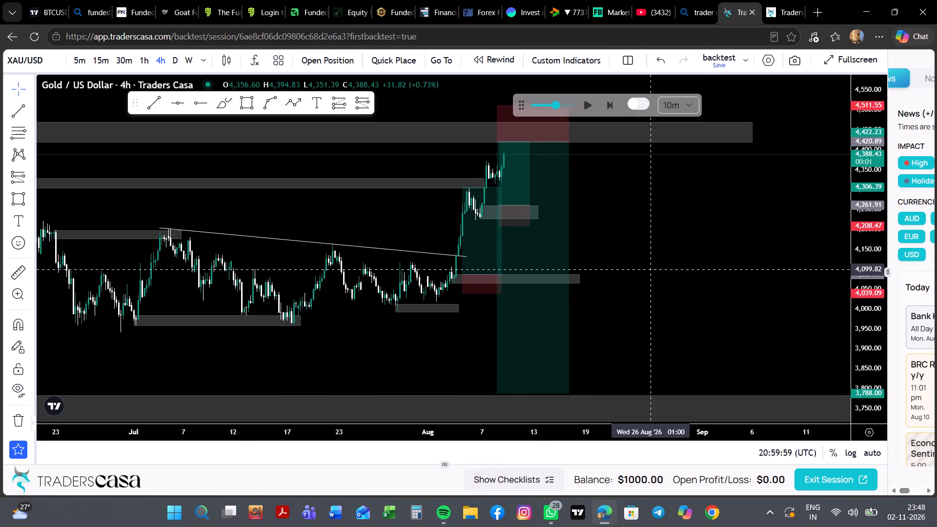
{"action": "left_click_drag", "start_coordinate": [638, 268], "coordinate": [607, 270]}
{"action": "scroll", "coordinate": [607, 270], "scroll_direction": "up", "scroll_amount": 1}
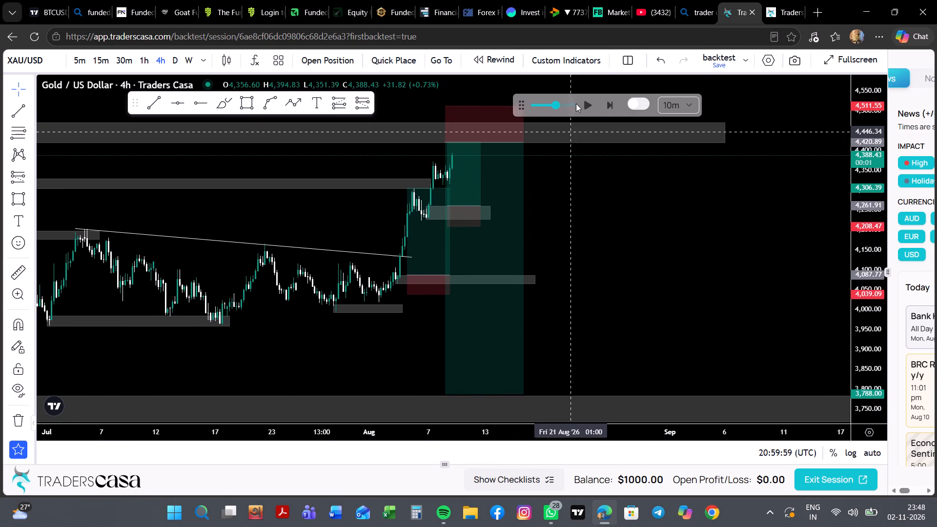
{"action": "left_click", "coordinate": [581, 106]}
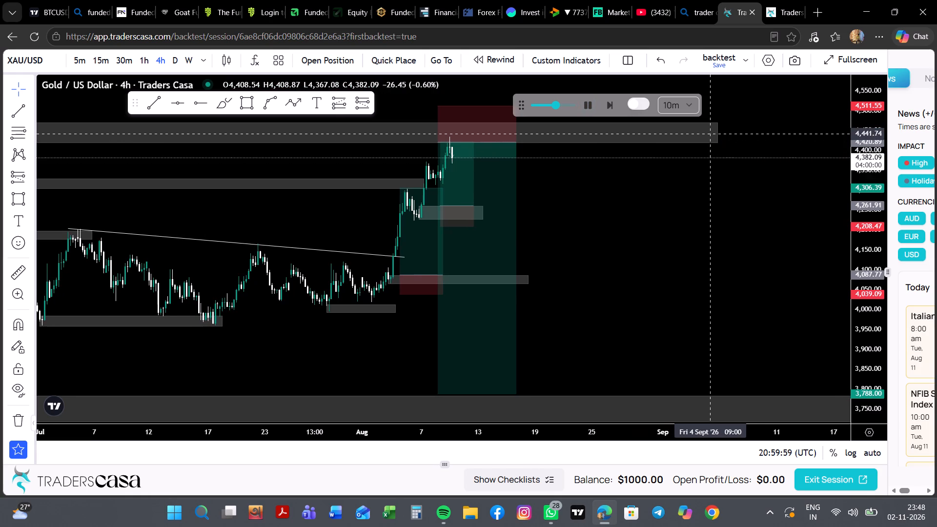
Shorten the zone rectangle between about 4,420 and 4,470 so that it ends at about 17 August.
{"action": "left_click_drag", "start_coordinate": [720, 132], "coordinate": [513, 134]}
{"action": "left_click", "coordinate": [586, 171]}
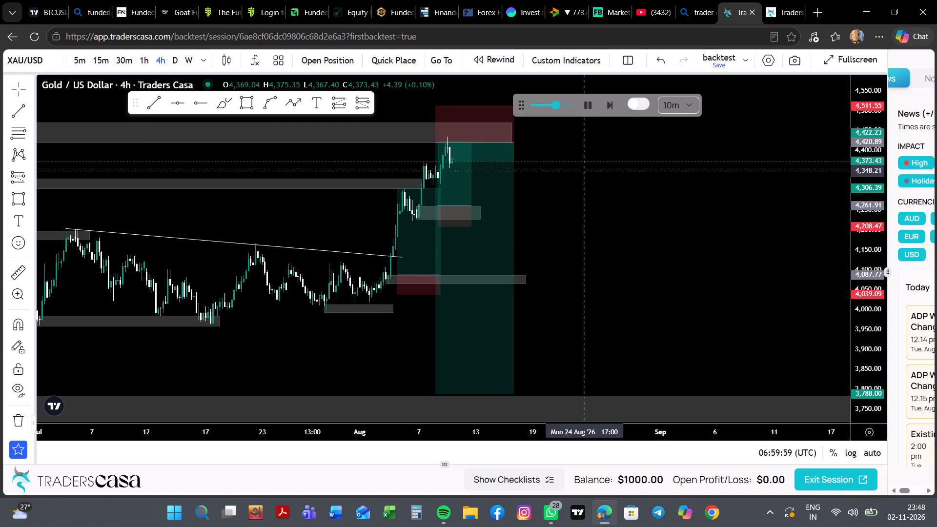
Speed up the replay by raising the playback speed to maximum and setting the replay interval to 30m.
{"action": "left_click", "coordinate": [567, 105]}
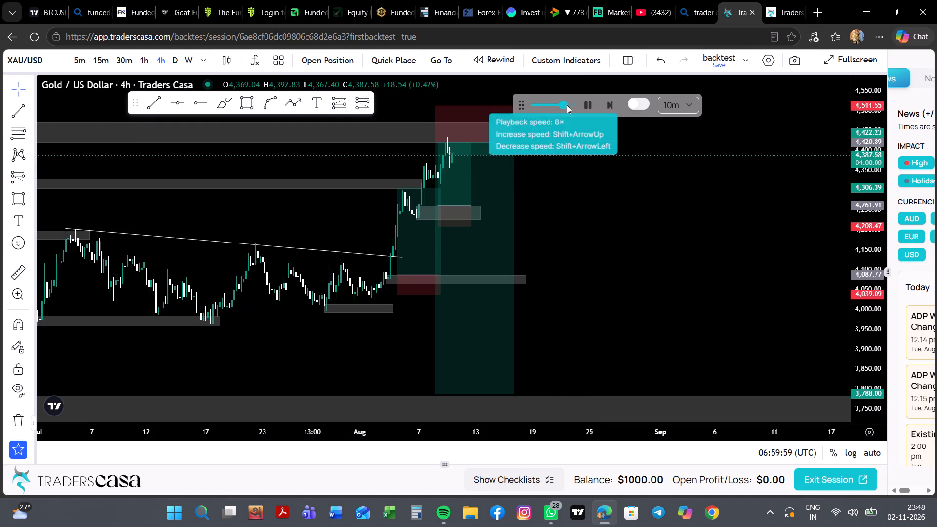
{"action": "left_click_drag", "start_coordinate": [562, 106], "coordinate": [582, 107]}
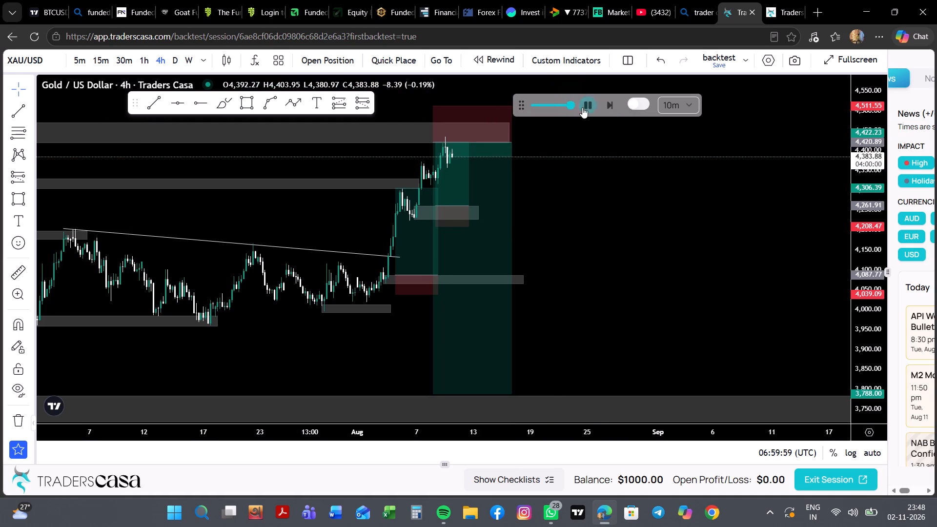
{"action": "left_click", "coordinate": [688, 105]}
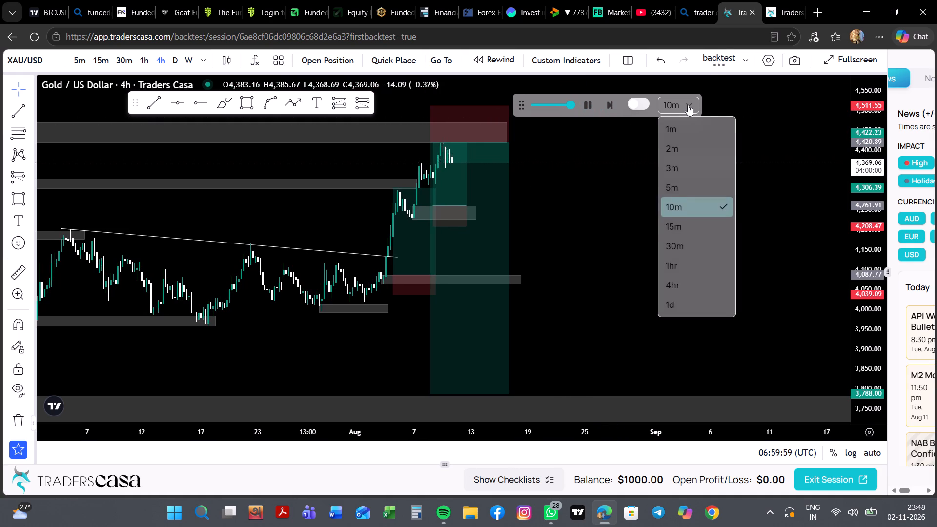
{"action": "left_click", "coordinate": [675, 240]}
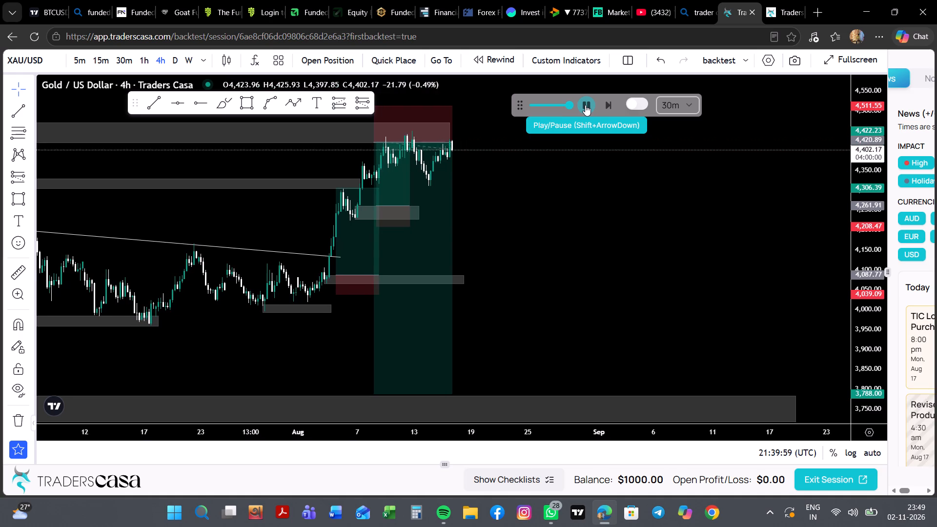
Pause the replay at about 03:40 UTC on 18 August 2026.
{"action": "left_click", "coordinate": [585, 105]}
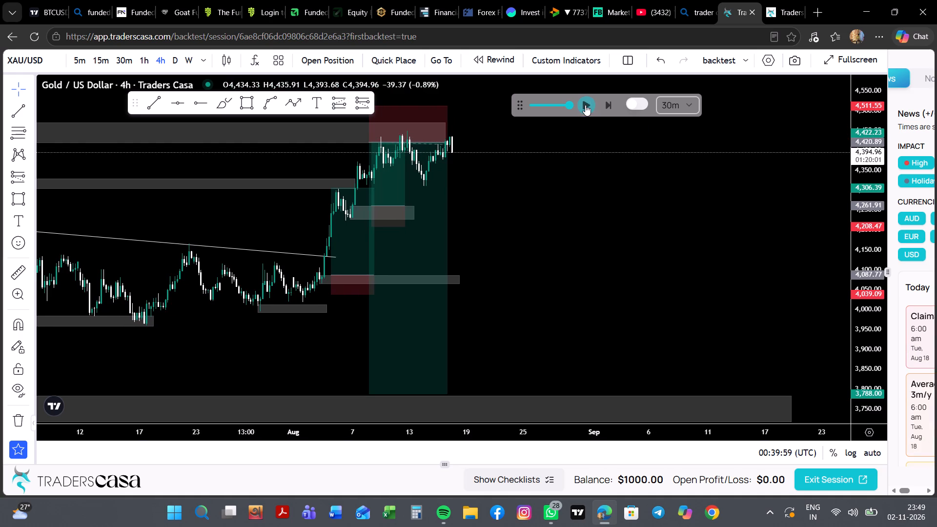
Extend the short position with entry near 4,421 so that it ends at about 26 August.
{"action": "left_click_drag", "start_coordinate": [447, 142], "coordinate": [535, 173]}
{"action": "left_click", "coordinate": [573, 187]}
Resume the 30m-interval replay from 18 August.
{"action": "left_click_drag", "start_coordinate": [605, 194], "coordinate": [652, 250]}
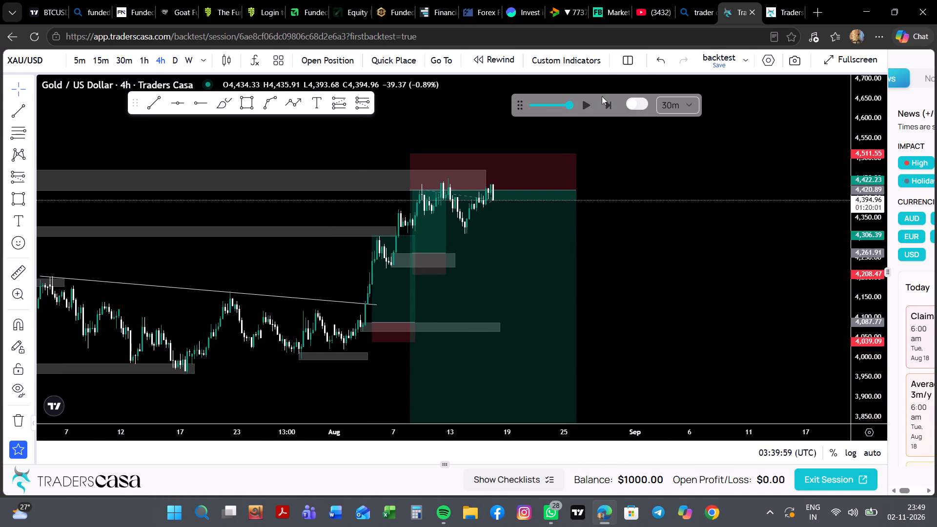
{"action": "left_click", "coordinate": [586, 107]}
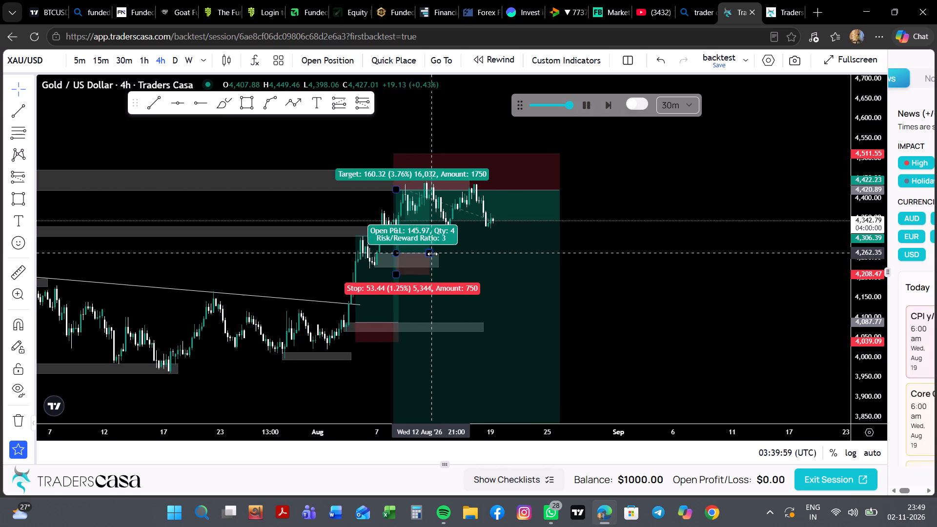
Extend the zone rectangle between about 4,227 and 4,260 so that it ends at about 21 August.
{"action": "left_click_drag", "start_coordinate": [434, 254], "coordinate": [513, 260]}
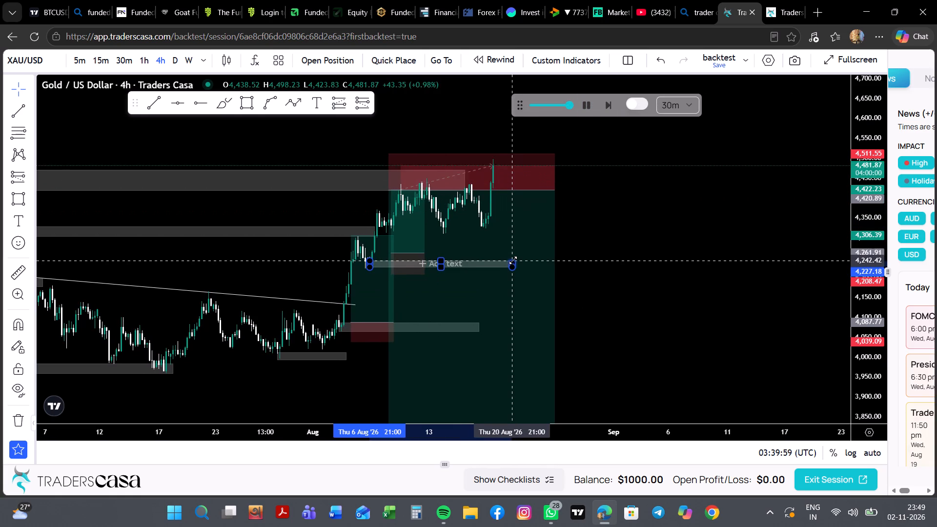
{"action": "left_click_drag", "start_coordinate": [513, 260], "coordinate": [515, 255]}
{"action": "left_click", "coordinate": [603, 259]}
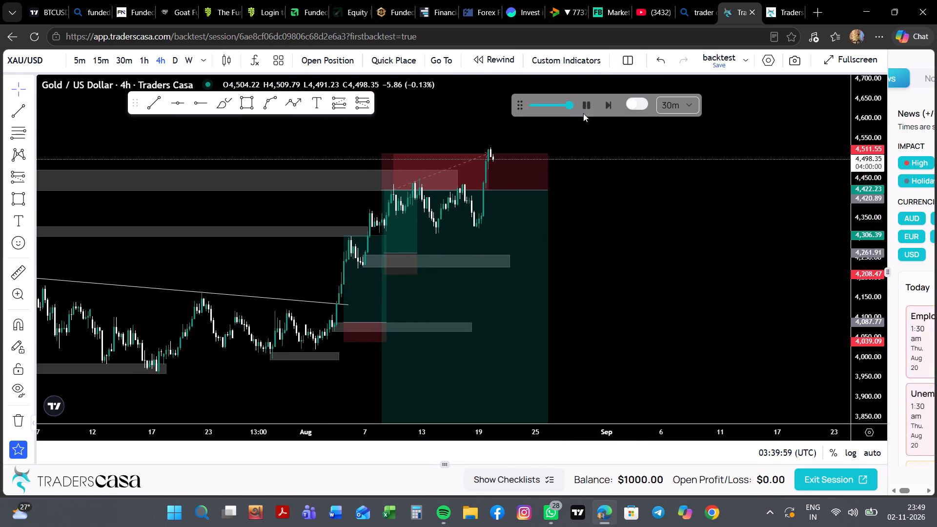
Pause the replay at about 03:40 UTC on 20 August 2026.
{"action": "left_click", "coordinate": [587, 101]}
Measure the price decline from the 12 August swing high near 4,431 down to the 14 August low.
{"action": "scroll", "coordinate": [609, 201], "scroll_direction": "right", "scroll_amount": 5}
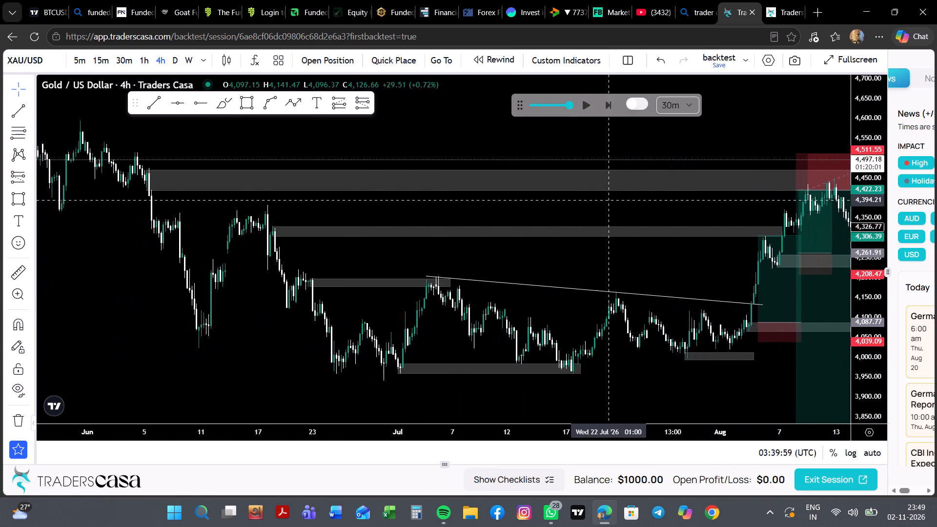
{"action": "scroll", "coordinate": [609, 201], "scroll_direction": "right", "scroll_amount": 2}
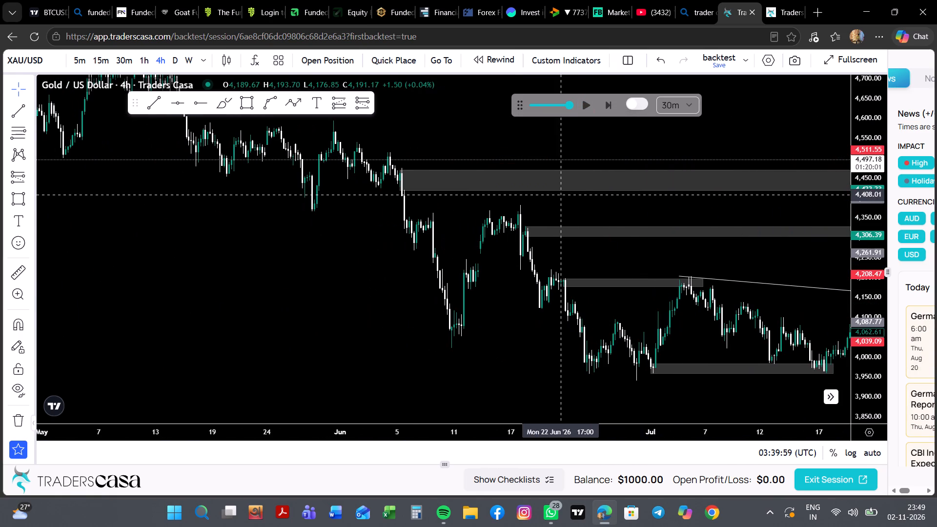
{"action": "scroll", "coordinate": [600, 209], "scroll_direction": "left", "scroll_amount": 6}
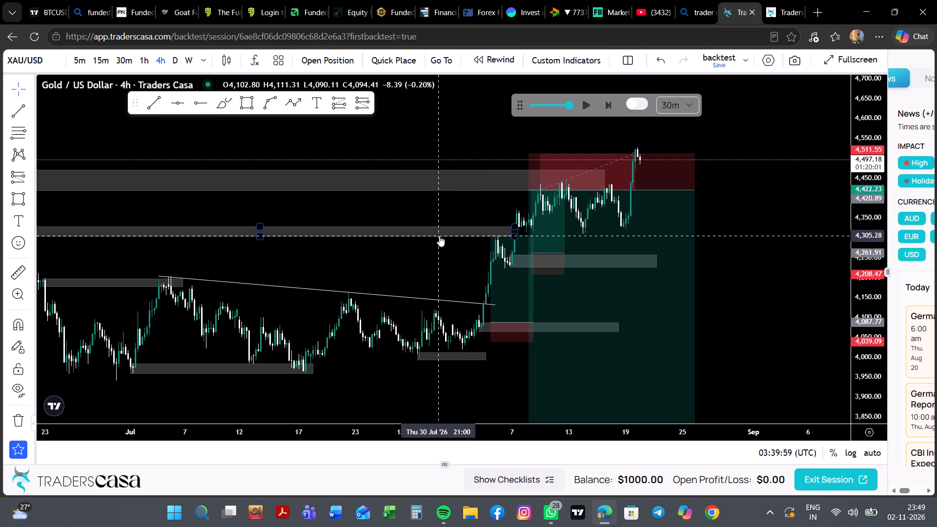
{"action": "scroll", "coordinate": [441, 235], "scroll_direction": "right", "scroll_amount": 2}
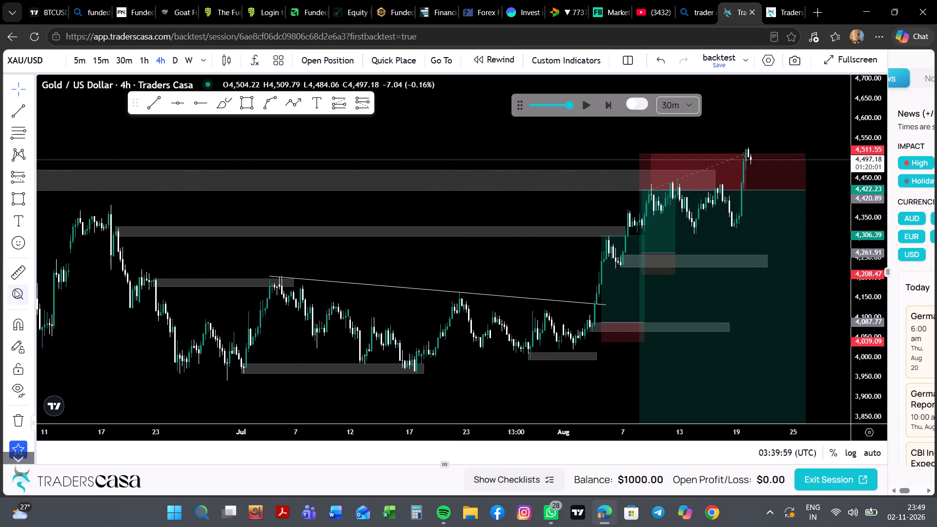
{"action": "left_click", "coordinate": [17, 276]}
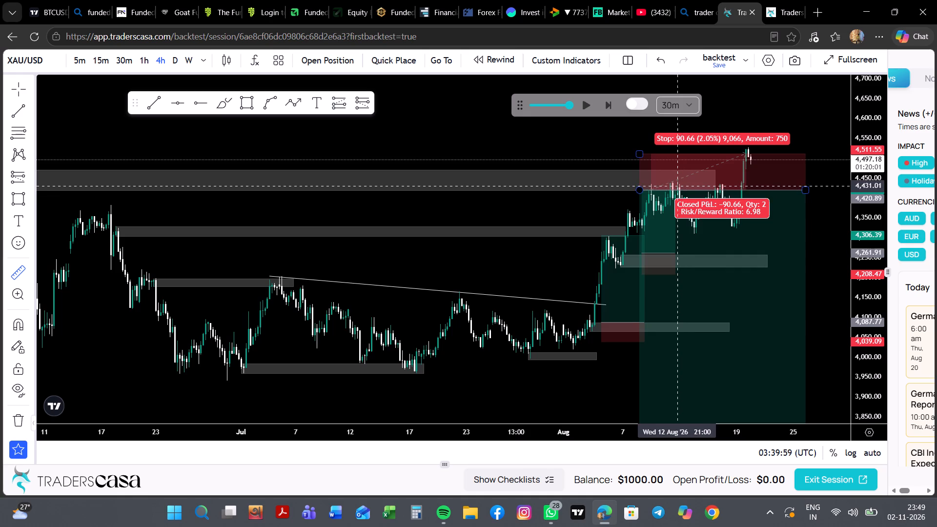
{"action": "left_click", "coordinate": [676, 185]}
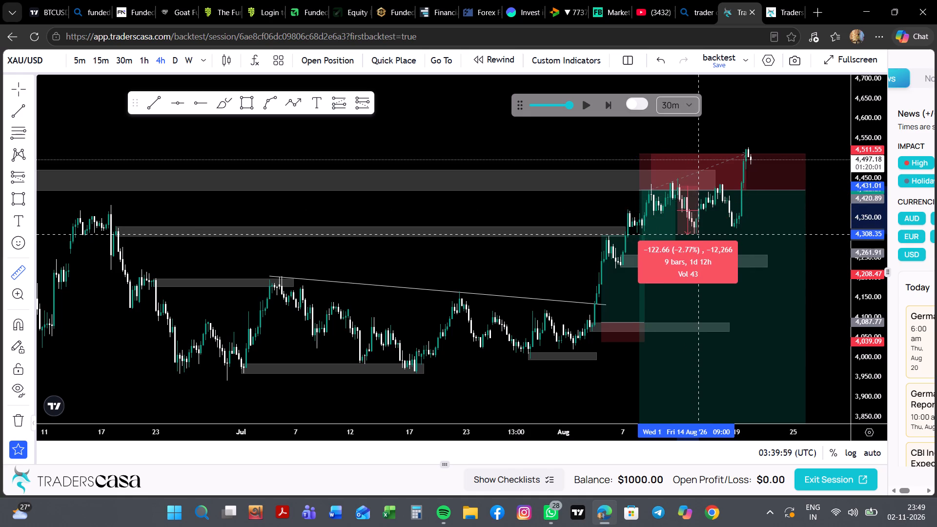
{"action": "left_click", "coordinate": [699, 235]}
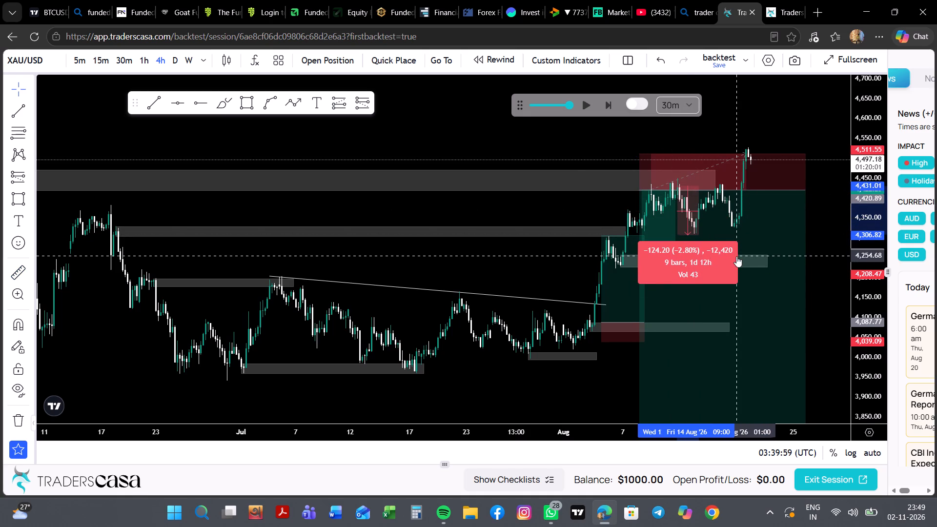
{"action": "left_click", "coordinate": [537, 269]}
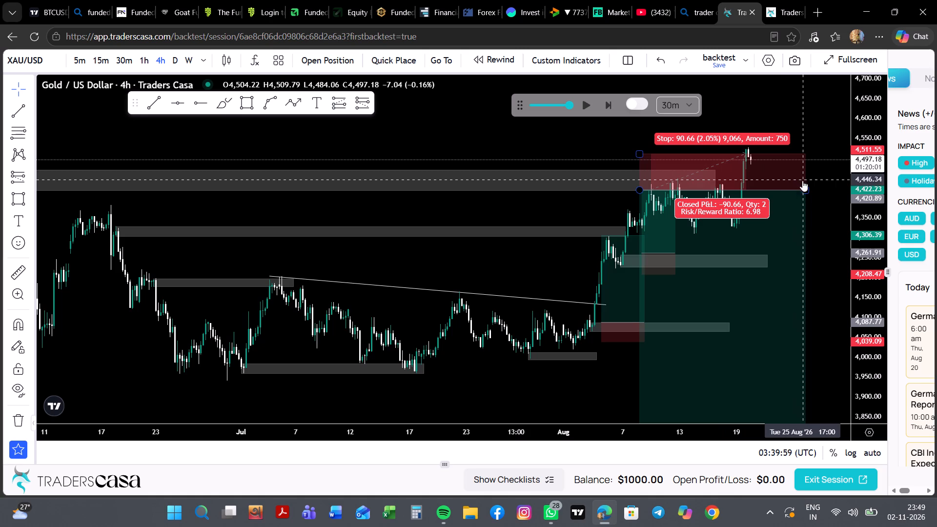
Shorten the short position with entry near 4,421 to end at about 14 August, with its stop at about 4,474.
{"action": "left_click_drag", "start_coordinate": [807, 187], "coordinate": [694, 186]}
{"action": "left_click_drag", "start_coordinate": [640, 151], "coordinate": [646, 169]}
Raise the target of the short position with entry near 4,421 to about 4,312, at the mid-August low.
{"action": "left_click_drag", "start_coordinate": [567, 282], "coordinate": [556, 244]}
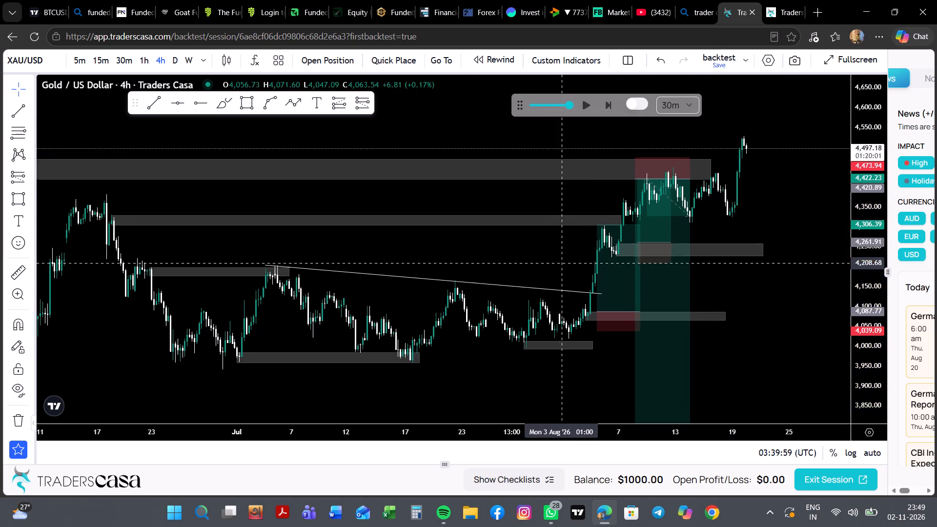
{"action": "left_click_drag", "start_coordinate": [556, 244], "coordinate": [542, 217]}
{"action": "left_click_drag", "start_coordinate": [615, 387], "coordinate": [612, 314]}
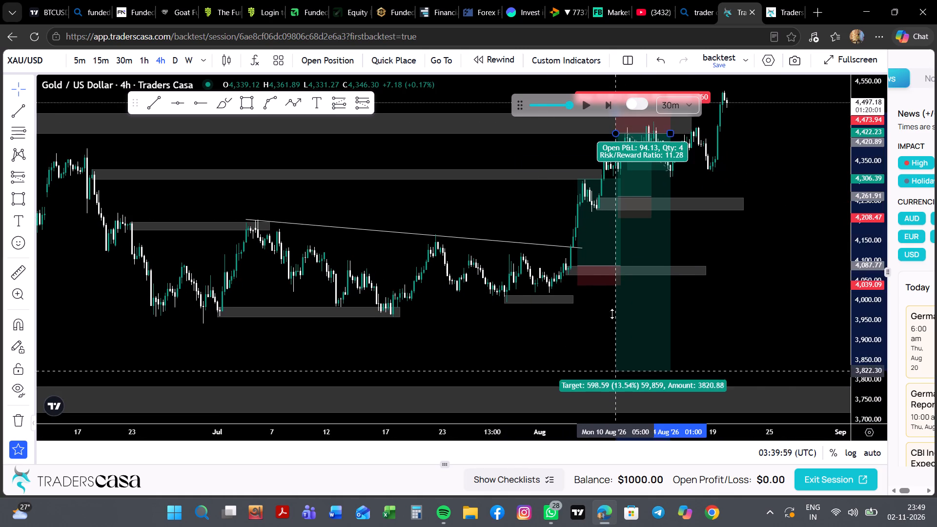
{"action": "left_click_drag", "start_coordinate": [612, 314], "coordinate": [638, 179]}
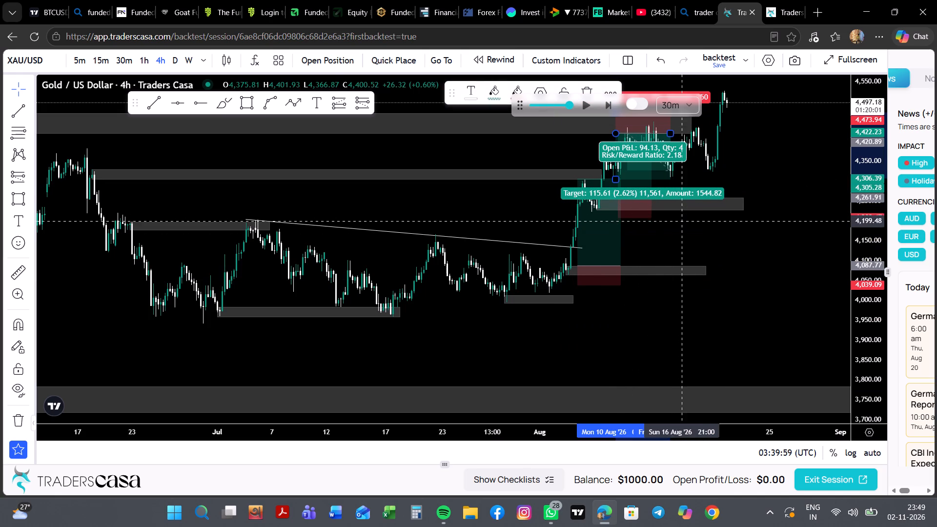
{"action": "scroll", "coordinate": [866, 265], "scroll_direction": "up", "scroll_amount": 5}
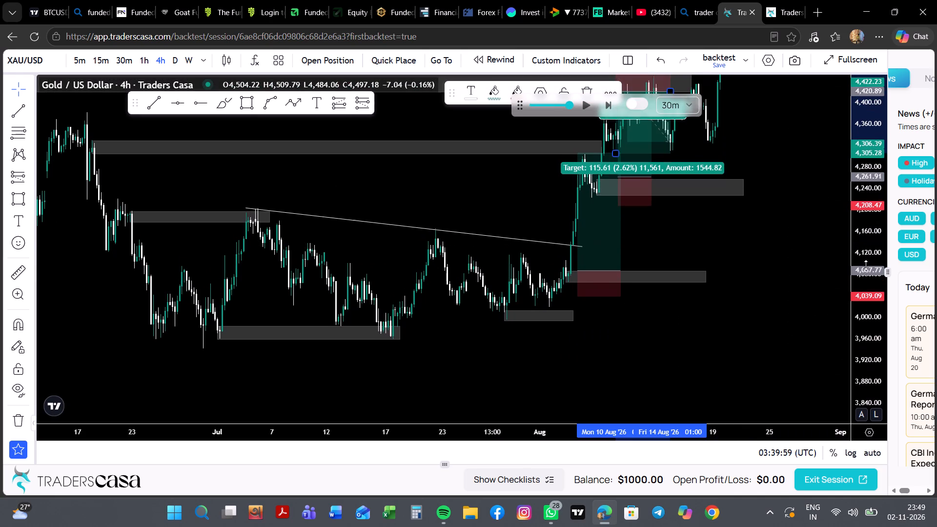
{"action": "left_click_drag", "start_coordinate": [788, 140], "coordinate": [790, 227]}
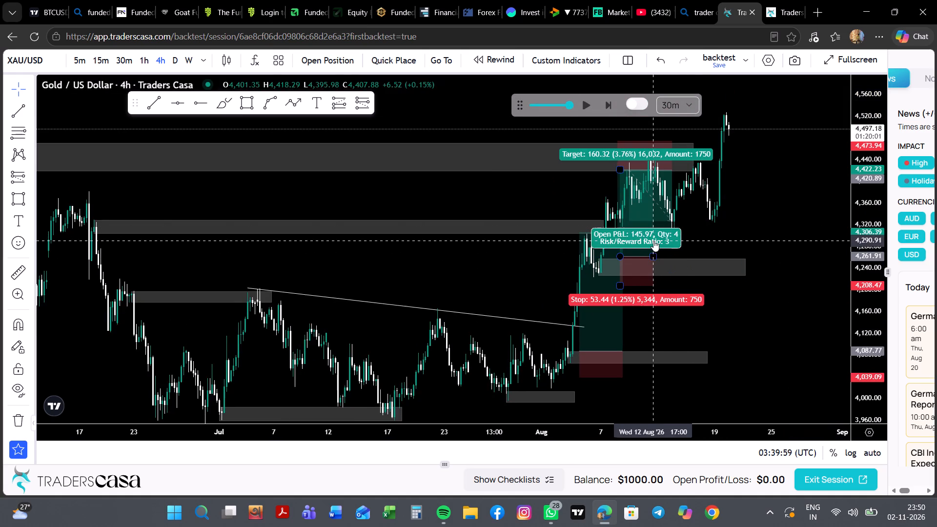
{"action": "left_click", "coordinate": [617, 231]}
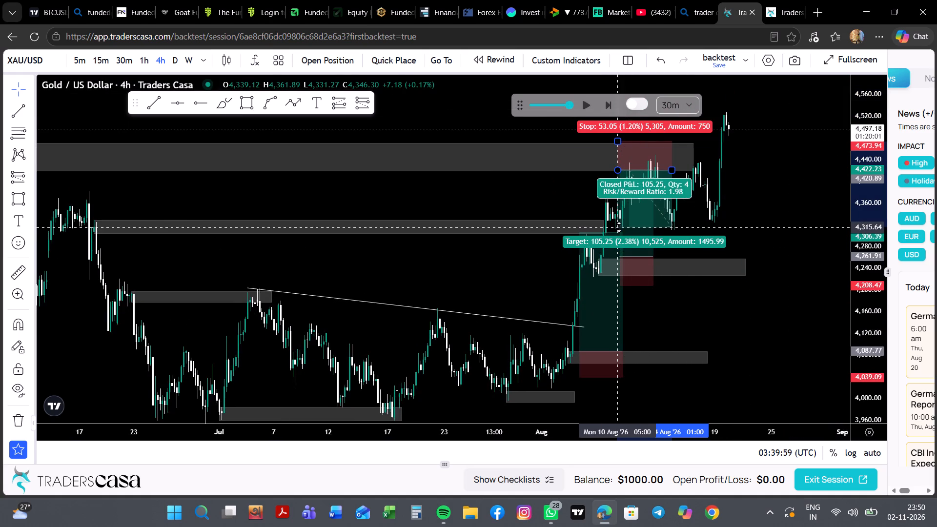
{"action": "left_click", "coordinate": [556, 208]}
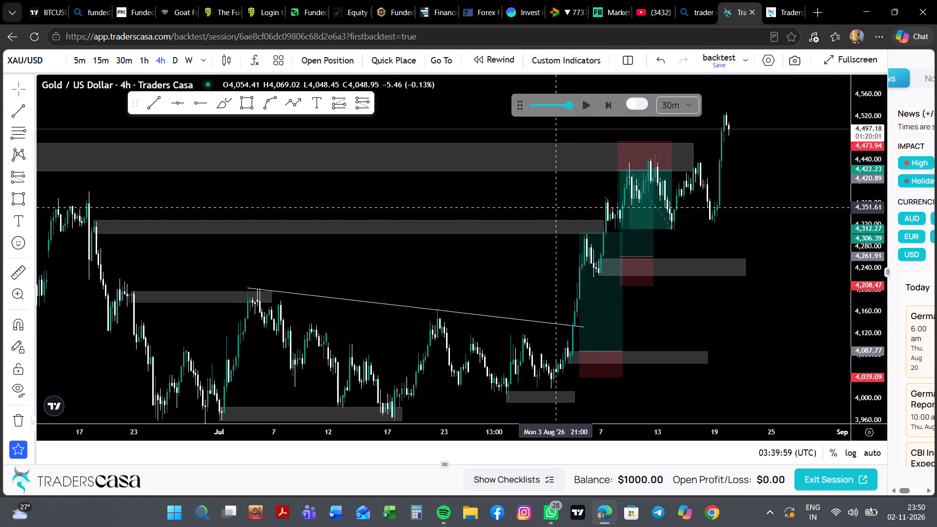
Extend the long position with entry near 4,262 so that it ends at about 19 August.
{"action": "left_click_drag", "start_coordinate": [552, 205], "coordinate": [530, 224]}
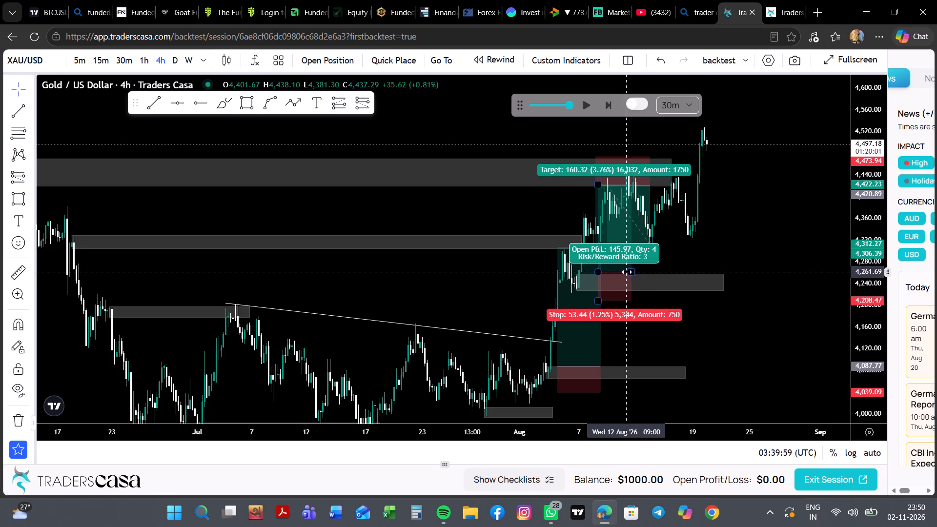
{"action": "left_click_drag", "start_coordinate": [632, 272], "coordinate": [705, 270]}
{"action": "left_click", "coordinate": [728, 252]}
Resume the 30m-interval replay and pause it at about 19:10 UTC on 20 August 2026.
{"action": "left_click_drag", "start_coordinate": [728, 252], "coordinate": [632, 252]}
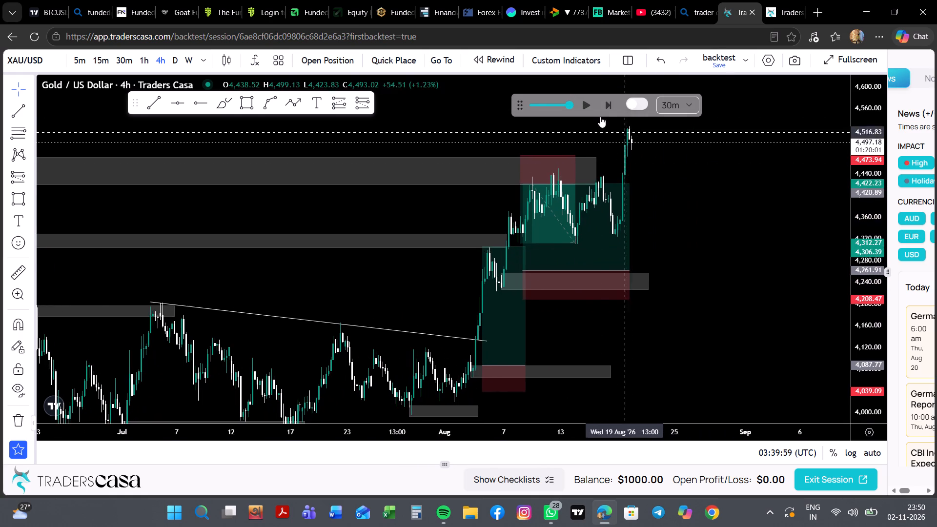
{"action": "left_click", "coordinate": [587, 109]}
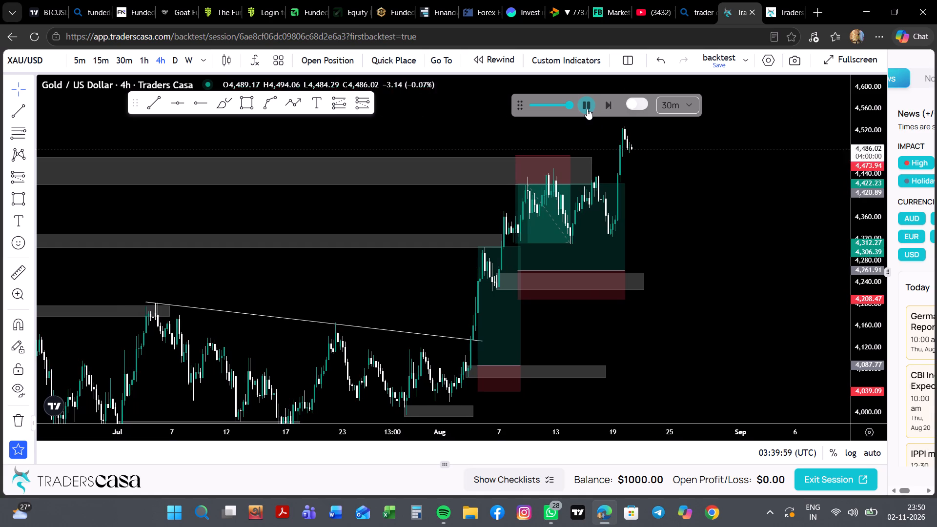
{"action": "left_click", "coordinate": [589, 106]}
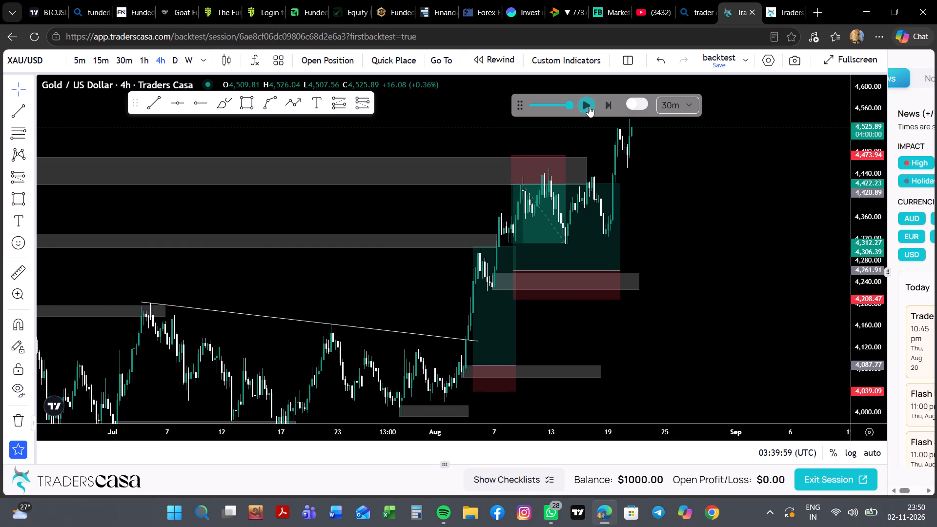
Advance the 30m-interval replay again and pause it at about 01:40 UTC on 21 August 2026.
{"action": "left_click_drag", "start_coordinate": [659, 171], "coordinate": [655, 203]}
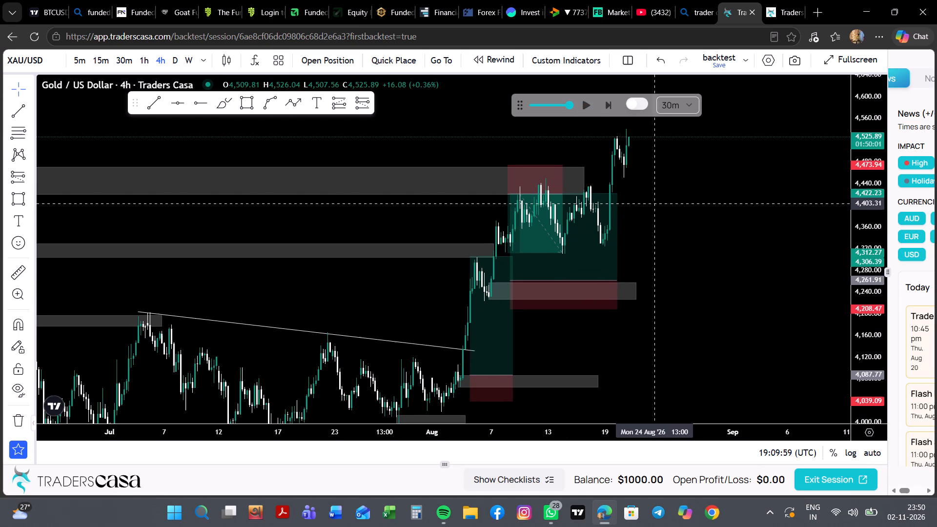
{"action": "scroll", "coordinate": [655, 203], "scroll_direction": "up", "scroll_amount": 1}
{"action": "left_click", "coordinate": [655, 203]}
{"action": "left_click_drag", "start_coordinate": [665, 228], "coordinate": [589, 226]}
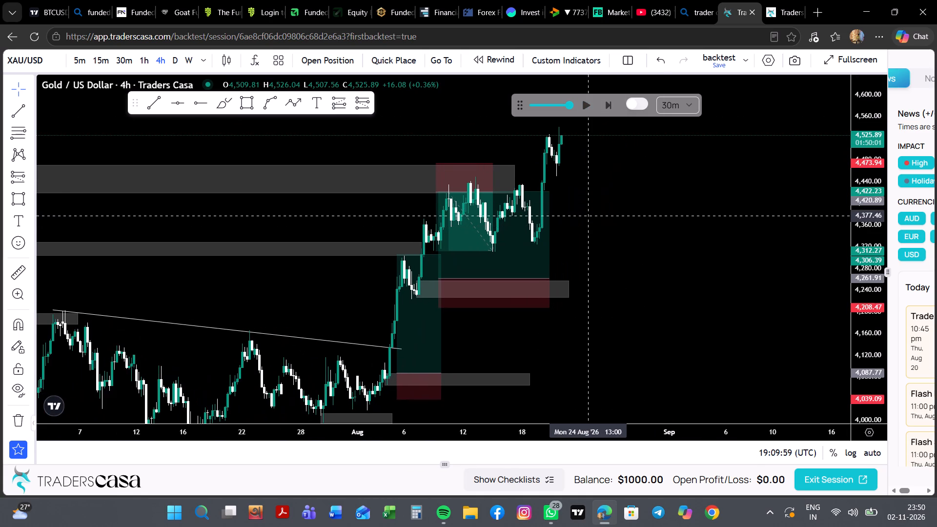
{"action": "left_click", "coordinate": [584, 104]}
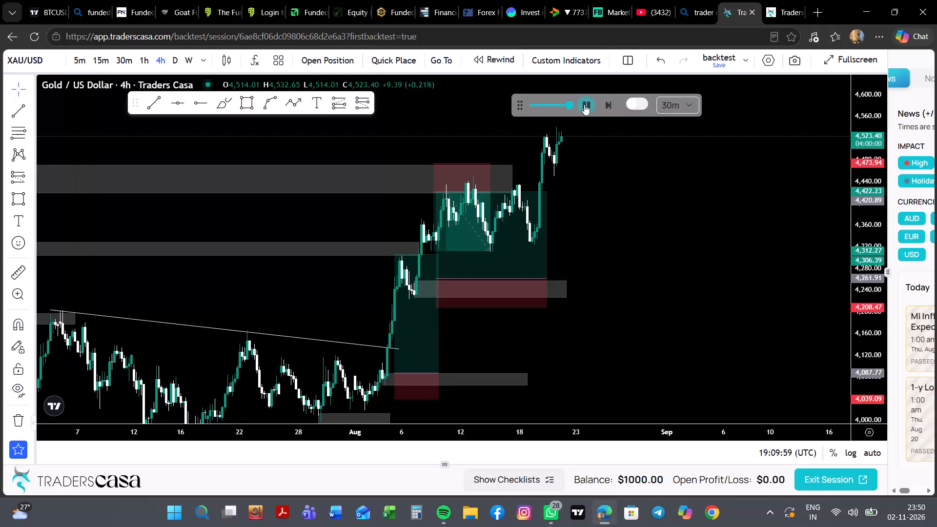
{"action": "left_click", "coordinate": [584, 104]}
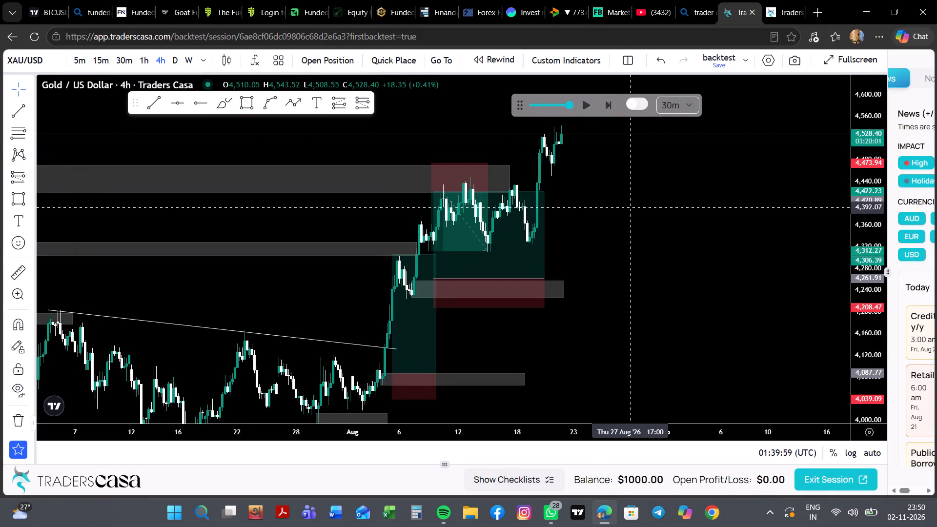
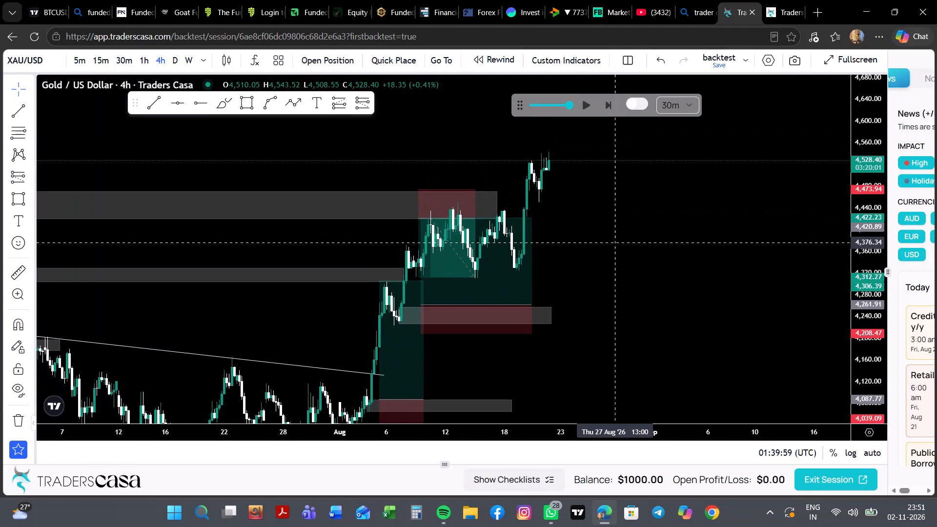
Resume the 30m-interval replay and pause it at about 09:40 UTC on 21 August 2026.
{"action": "scroll", "coordinate": [616, 243], "scroll_direction": "up", "scroll_amount": 2}
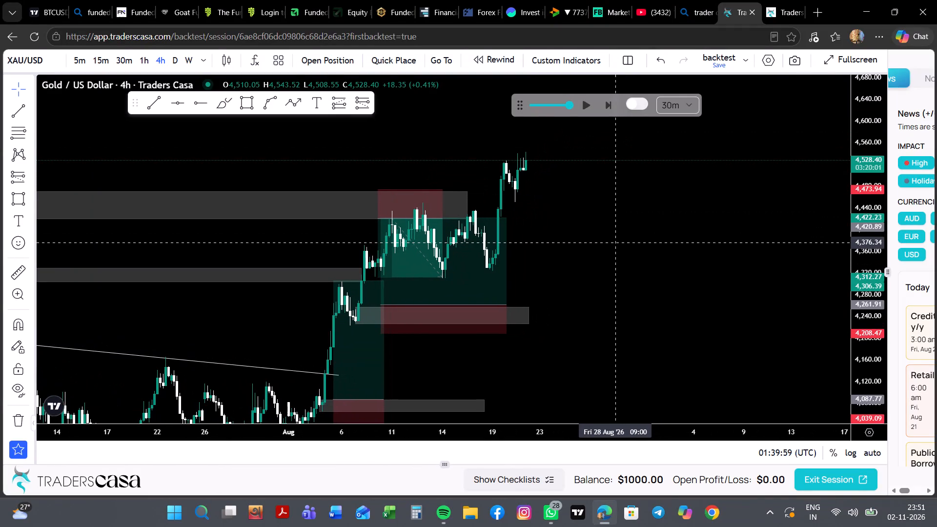
{"action": "scroll", "coordinate": [616, 243], "scroll_direction": "up", "scroll_amount": 1}
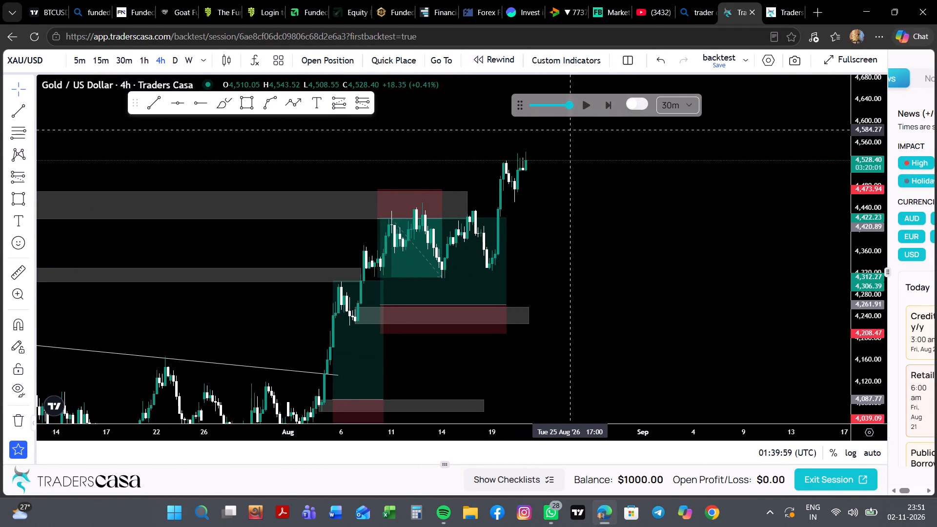
{"action": "left_click", "coordinate": [586, 103]}
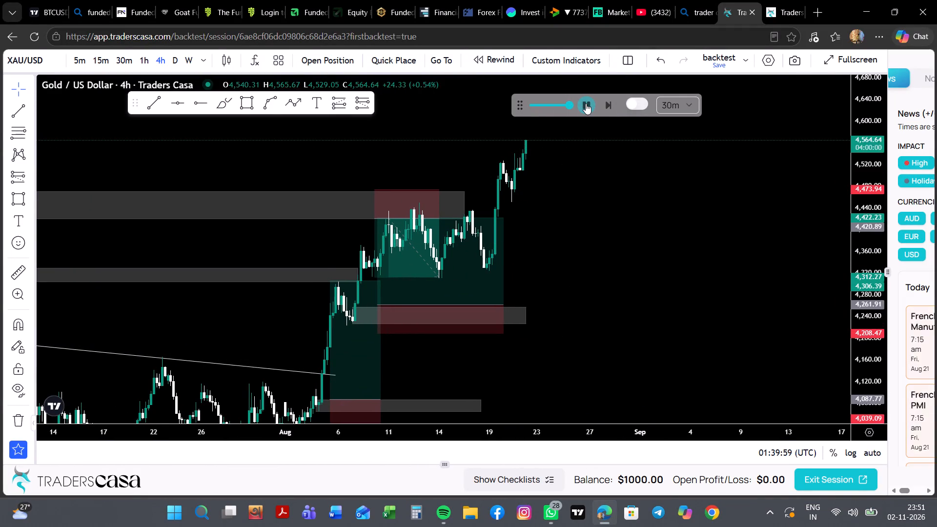
{"action": "left_click", "coordinate": [586, 103]}
Examine the price history from June to August around the current rally, including the earlier highs near 4,600.
{"action": "scroll", "coordinate": [596, 208], "scroll_direction": "right", "scroll_amount": 1}
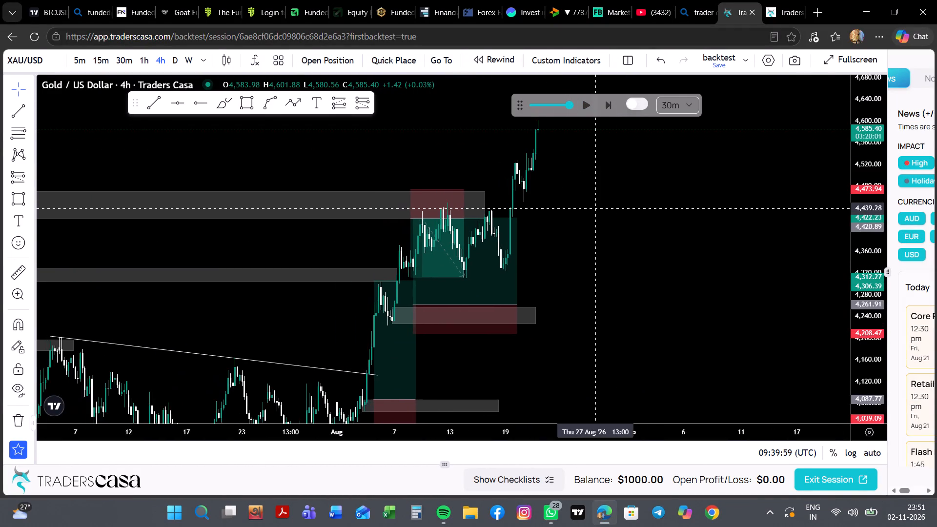
{"action": "left_click_drag", "start_coordinate": [399, 164], "coordinate": [439, 261]}
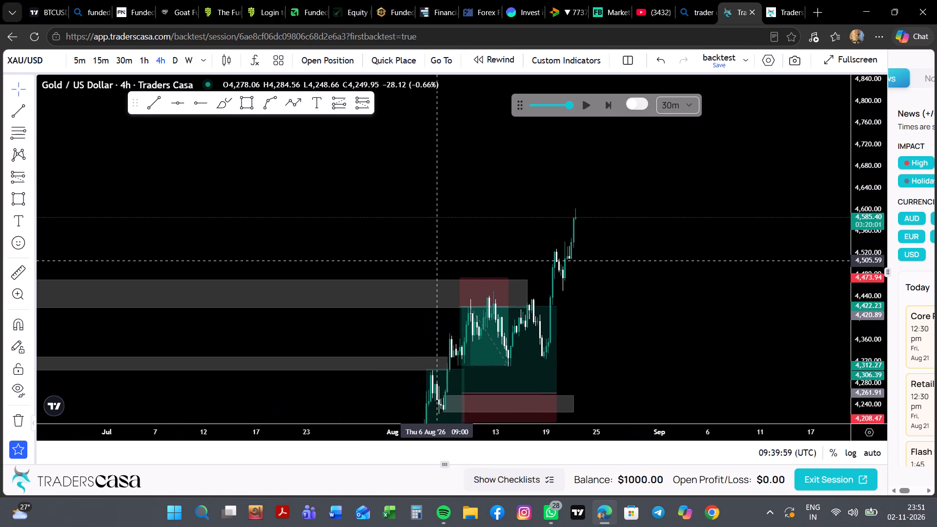
{"action": "left_click_drag", "start_coordinate": [439, 261], "coordinate": [561, 293]}
{"action": "scroll", "coordinate": [480, 281], "scroll_direction": "right", "scroll_amount": 1}
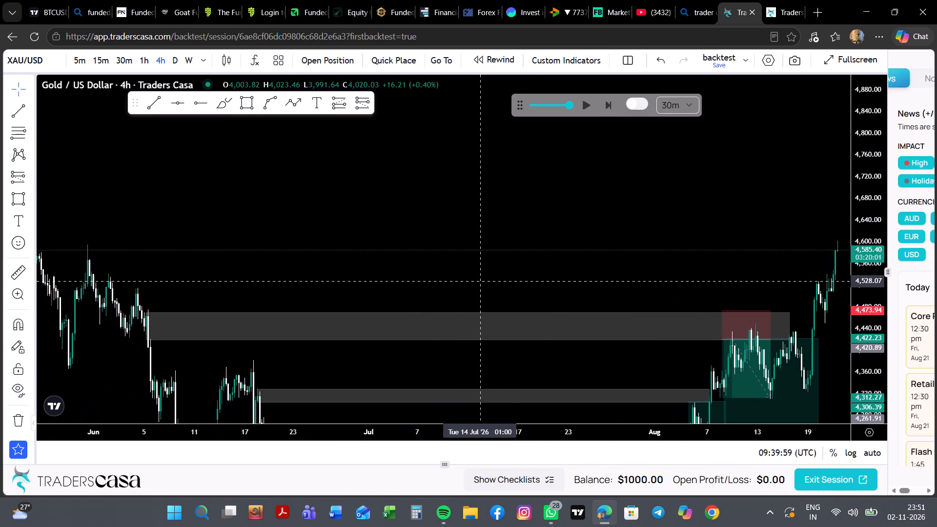
{"action": "scroll", "coordinate": [480, 281], "scroll_direction": "left", "scroll_amount": 3}
{"action": "scroll", "coordinate": [686, 327], "scroll_direction": "up", "scroll_amount": 2}
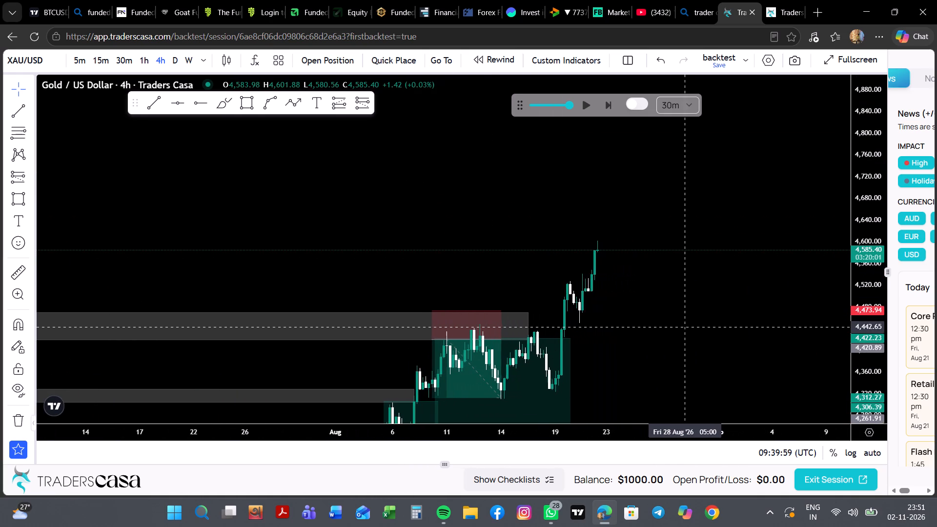
{"action": "scroll", "coordinate": [686, 327], "scroll_direction": "up", "scroll_amount": 1}
{"action": "left_click_drag", "start_coordinate": [658, 361], "coordinate": [649, 283]}
{"action": "scroll", "coordinate": [649, 283], "scroll_direction": "up", "scroll_amount": 1}
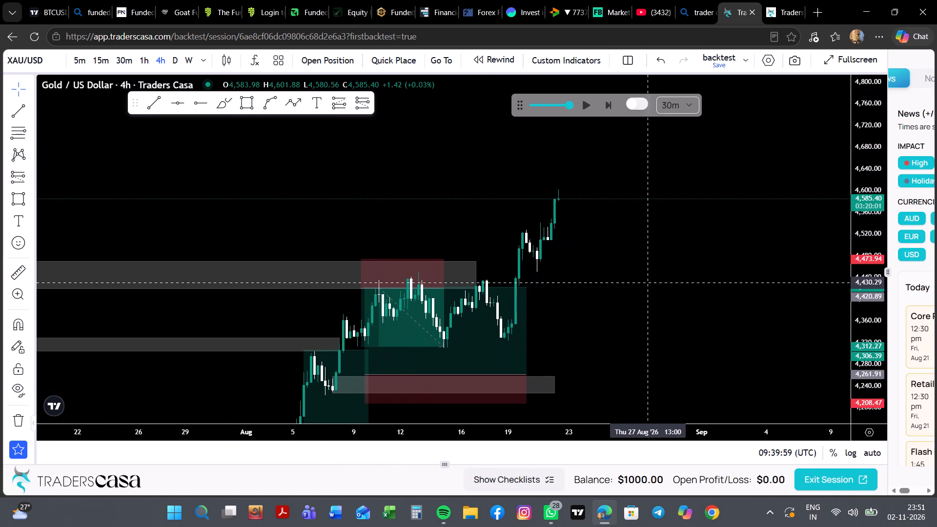
{"action": "scroll", "coordinate": [649, 283], "scroll_direction": "up", "scroll_amount": 1}
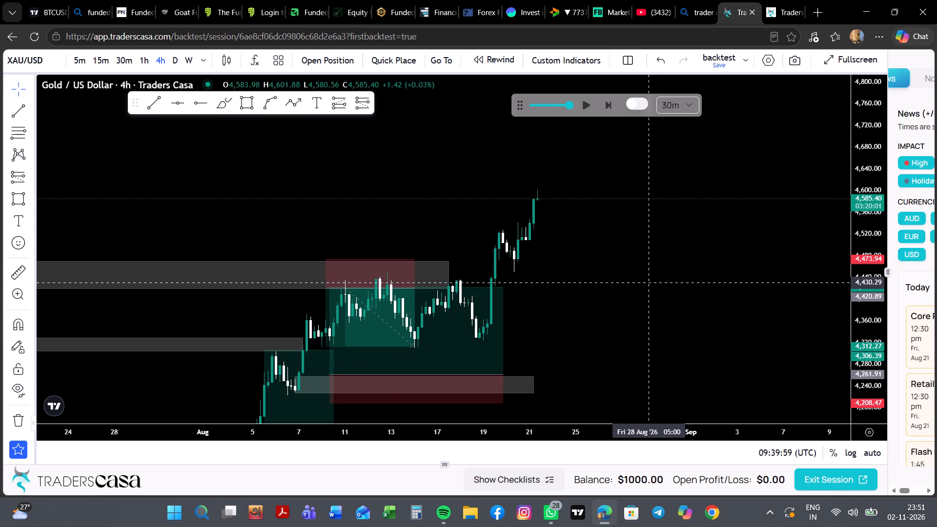
{"action": "left_click_drag", "start_coordinate": [615, 333], "coordinate": [618, 279]}
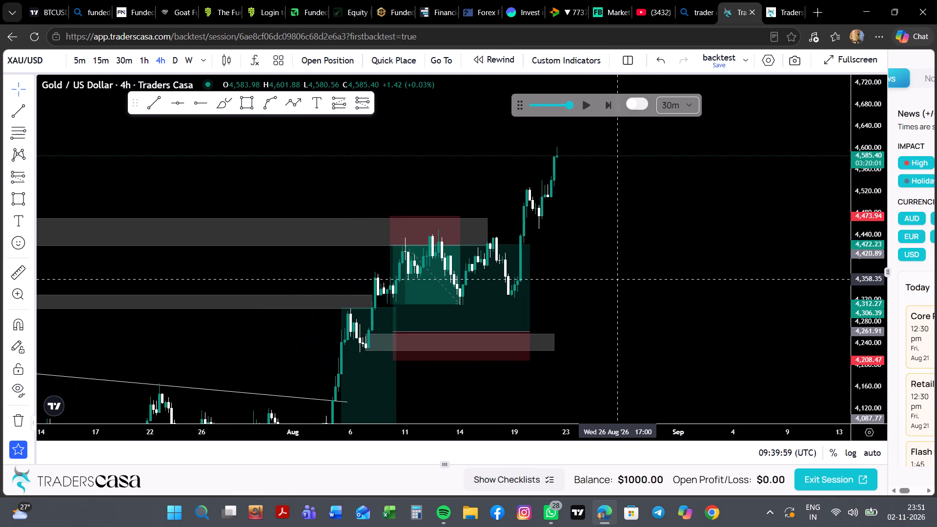
Advance the 30m-interval replay again and pause it at about 07:40 UTC on 24 August 2026.
{"action": "left_click", "coordinate": [580, 112]}
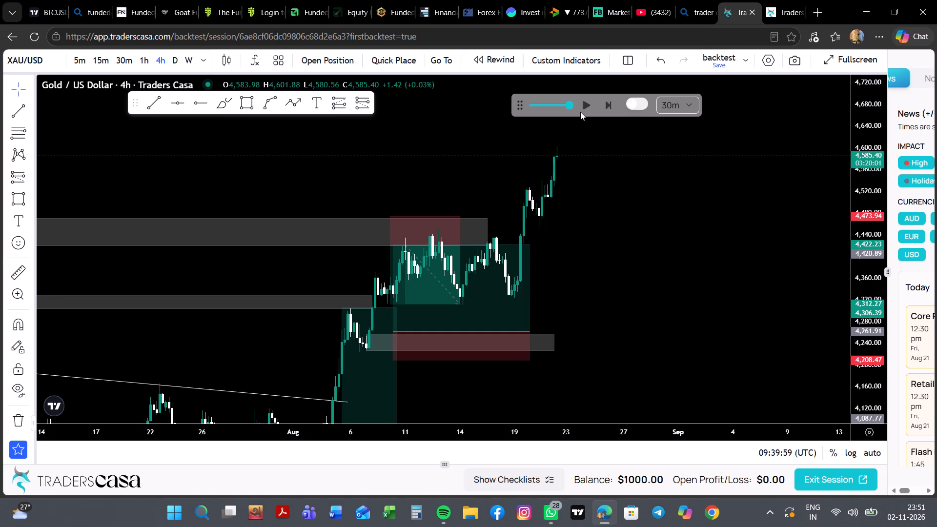
{"action": "left_click", "coordinate": [589, 101]}
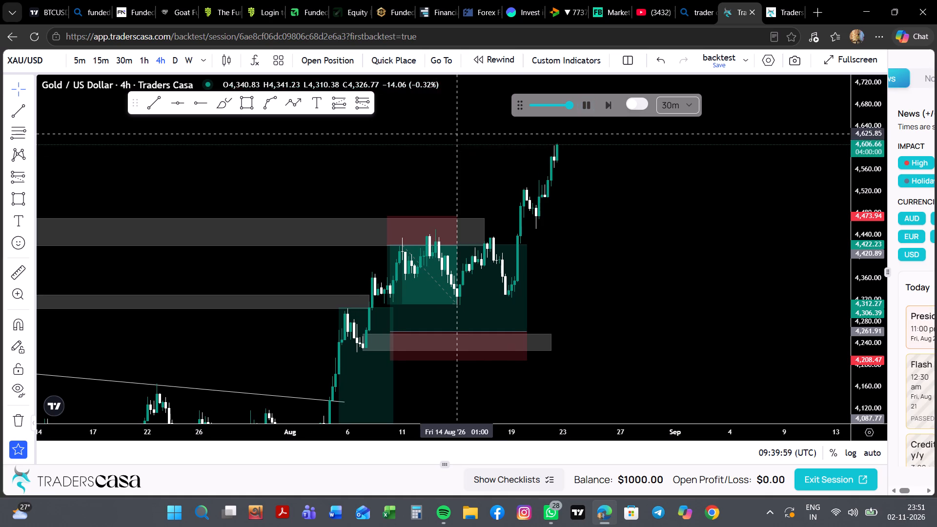
{"action": "left_click_drag", "start_coordinate": [457, 134], "coordinate": [444, 207]}
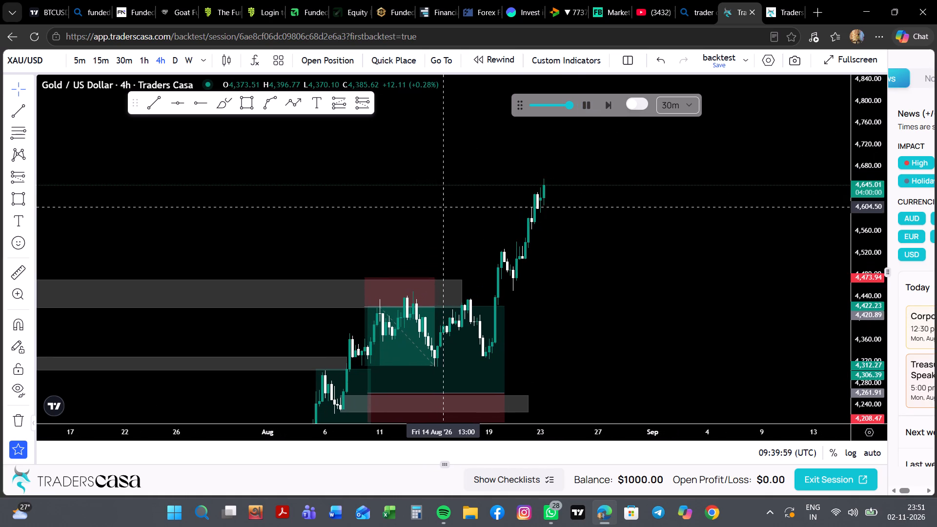
{"action": "left_click", "coordinate": [586, 105]}
Resume the replay, switch the time advanced per step to 4hr, and pause at about 19:10 UTC on 31 August 2026.
{"action": "scroll", "coordinate": [569, 260], "scroll_direction": "up", "scroll_amount": 1}
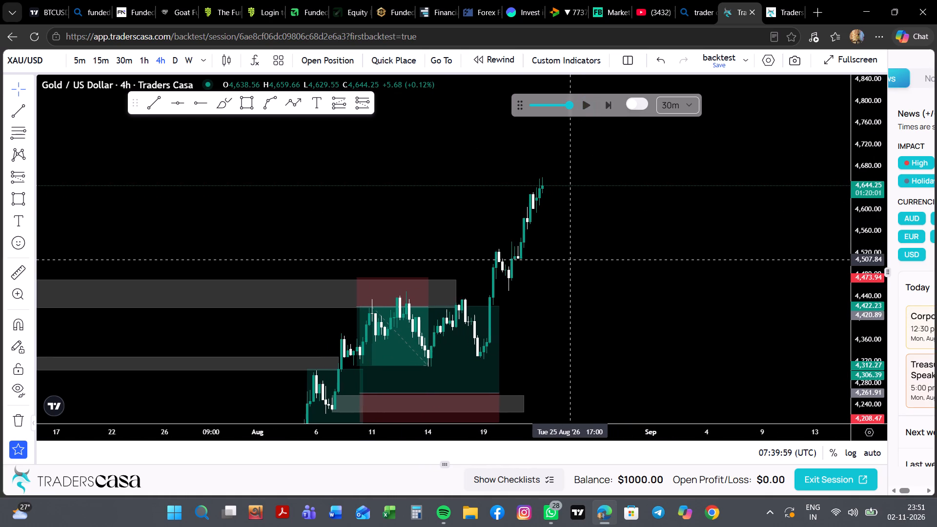
{"action": "scroll", "coordinate": [569, 260], "scroll_direction": "up", "scroll_amount": 1}
{"action": "left_click_drag", "start_coordinate": [543, 322], "coordinate": [531, 274]}
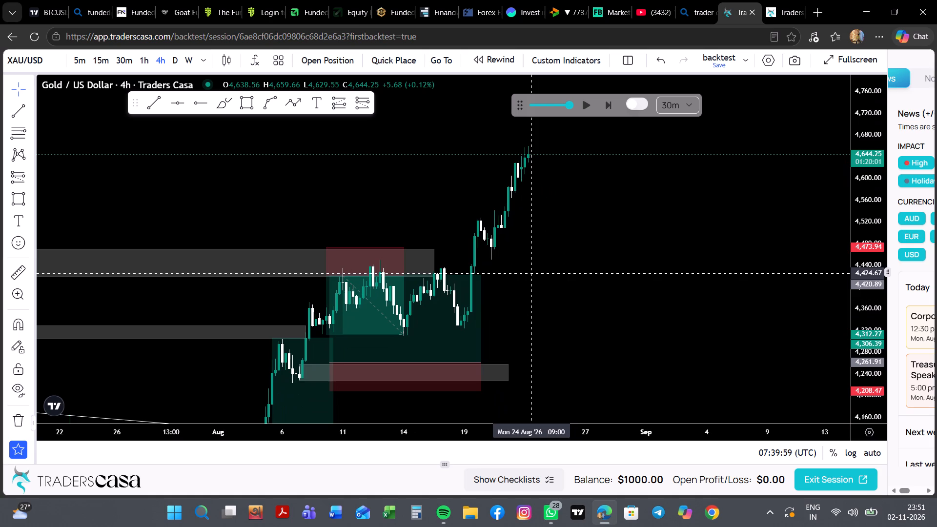
{"action": "left_click_drag", "start_coordinate": [547, 340], "coordinate": [555, 214]}
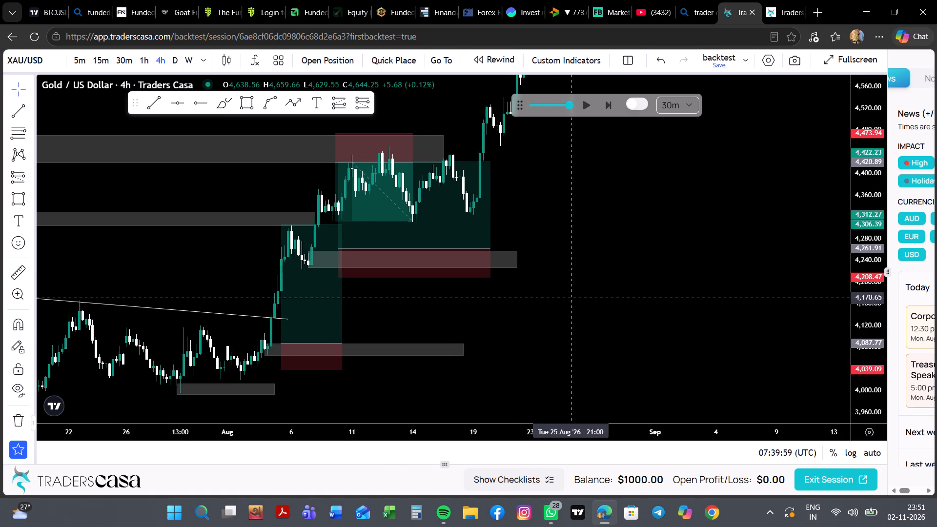
{"action": "left_click", "coordinate": [583, 112]}
{"action": "left_click_drag", "start_coordinate": [561, 159], "coordinate": [489, 314]}
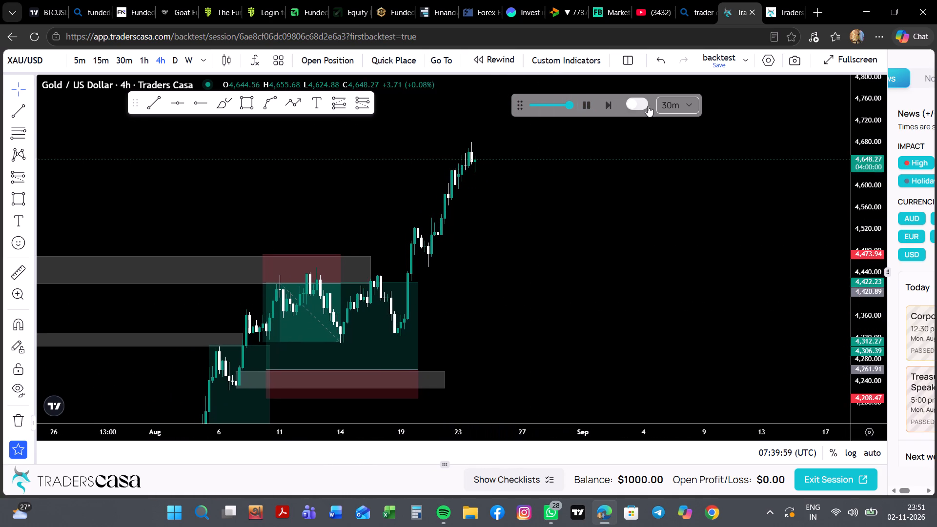
{"action": "left_click", "coordinate": [691, 102]}
{"action": "left_click", "coordinate": [665, 286]}
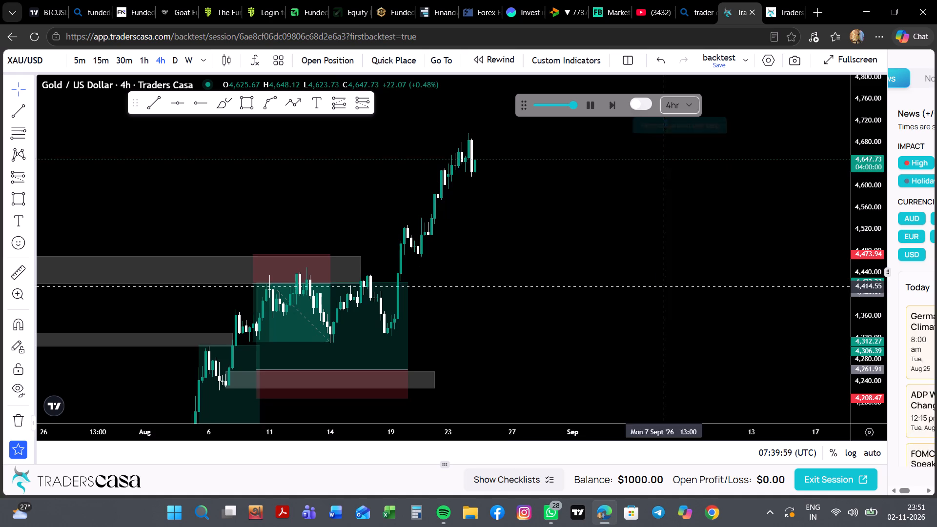
{"action": "left_click", "coordinate": [593, 104]}
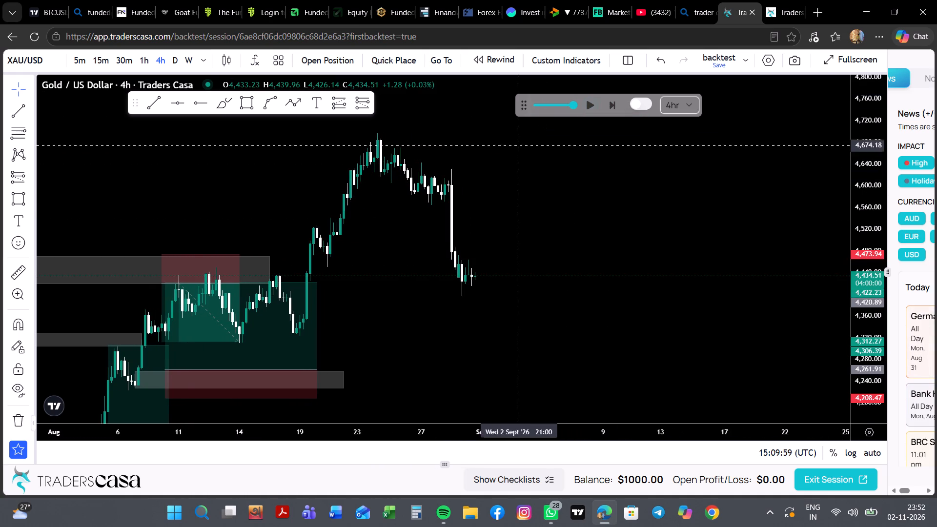
Draw a rectangle zone from about 4,613 down to 4,582, starting at the 28 August drop and extending to mid-September.
{"action": "left_click", "coordinate": [245, 104]}
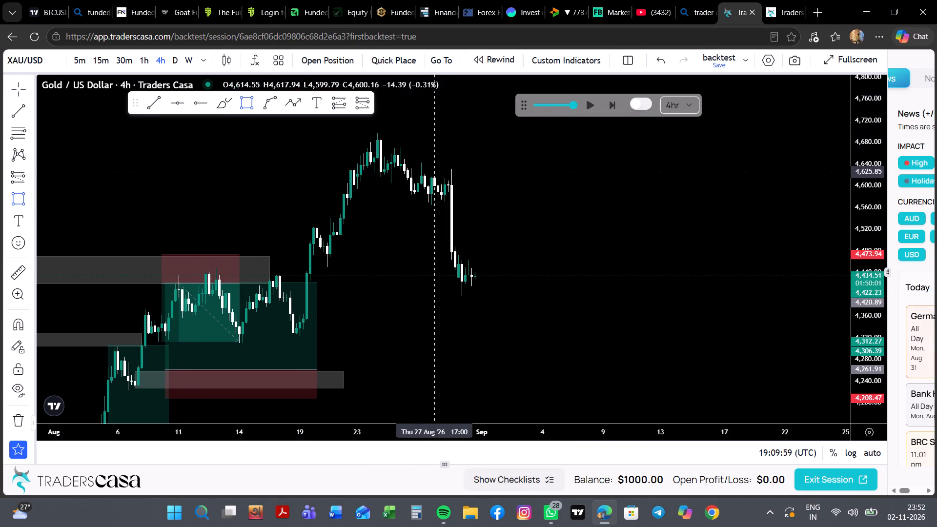
{"action": "left_click", "coordinate": [449, 179]}
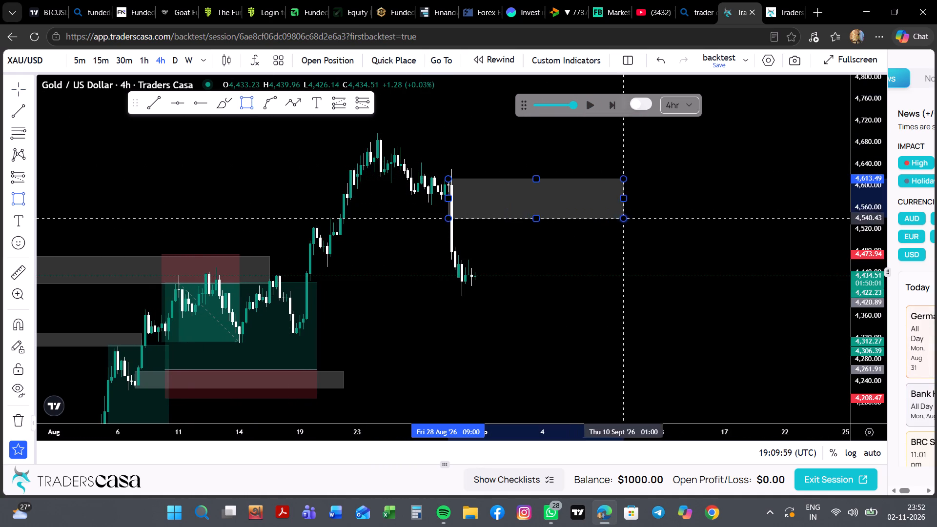
{"action": "left_click", "coordinate": [703, 195]}
{"action": "left_click", "coordinate": [564, 266]}
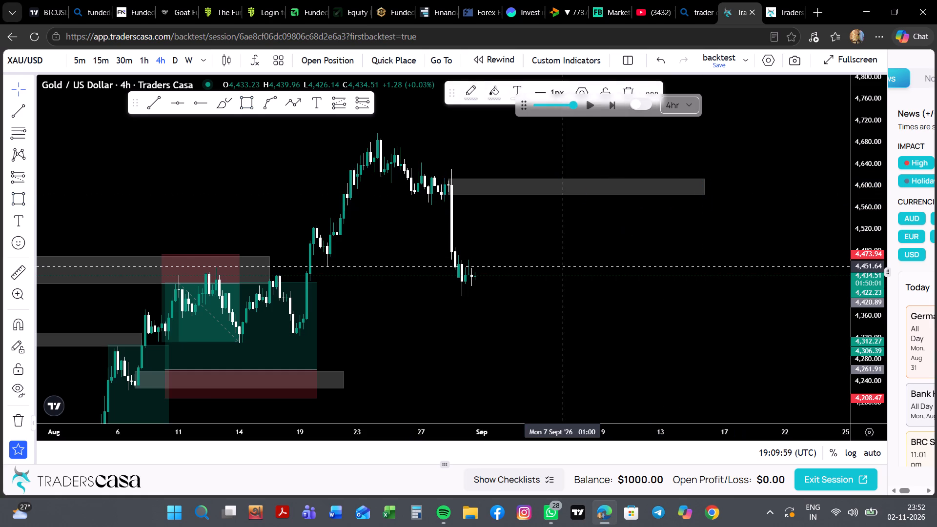
Place a short position at the new zone's lower edge, entry about 4,581 and stop about 4,652, spanning 2 to 7 September.
{"action": "left_click_drag", "start_coordinate": [497, 343], "coordinate": [460, 279]}
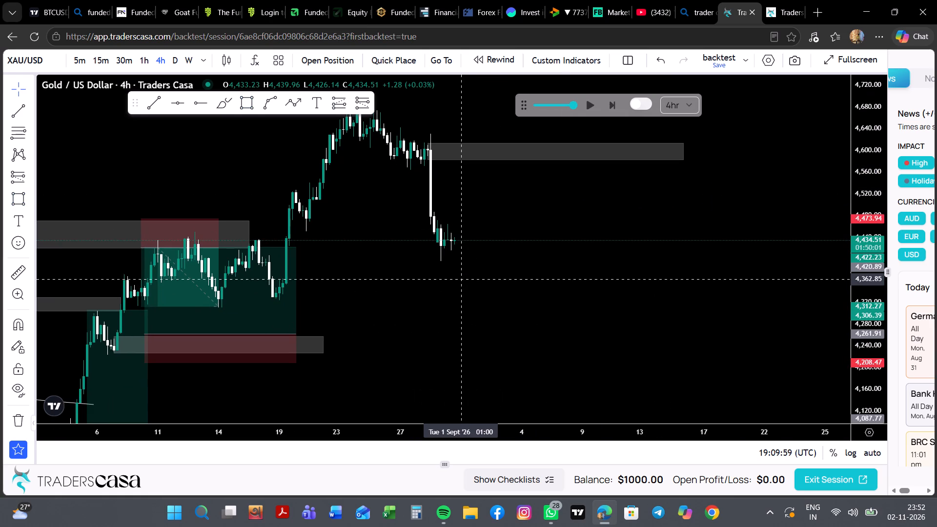
{"action": "left_click", "coordinate": [363, 101]}
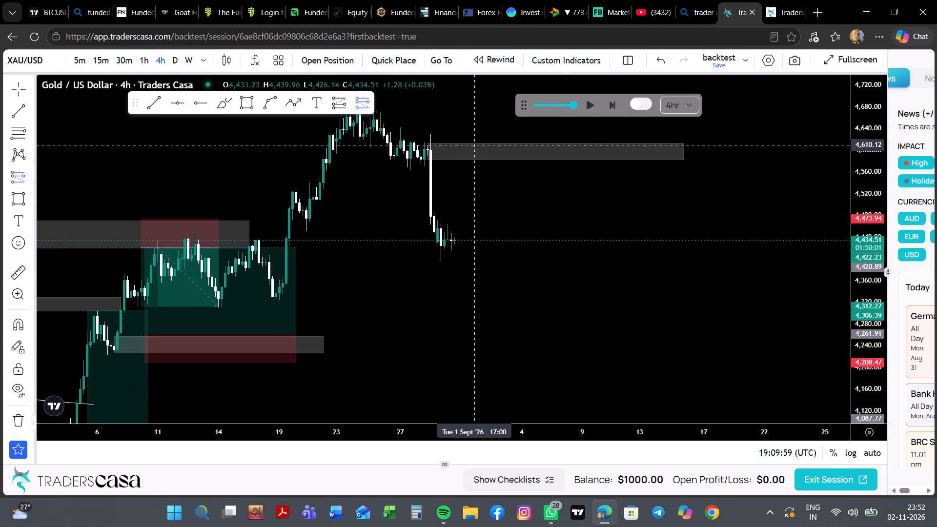
{"action": "left_click", "coordinate": [488, 161]}
{"action": "left_click_drag", "start_coordinate": [473, 177], "coordinate": [475, 229]}
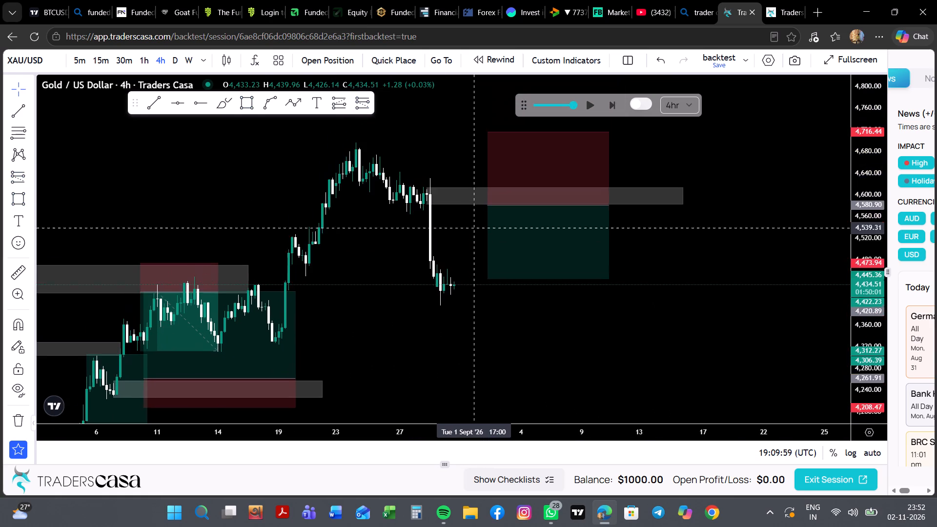
{"action": "left_click_drag", "start_coordinate": [475, 229], "coordinate": [473, 252]}
{"action": "left_click_drag", "start_coordinate": [485, 154], "coordinate": [490, 190]}
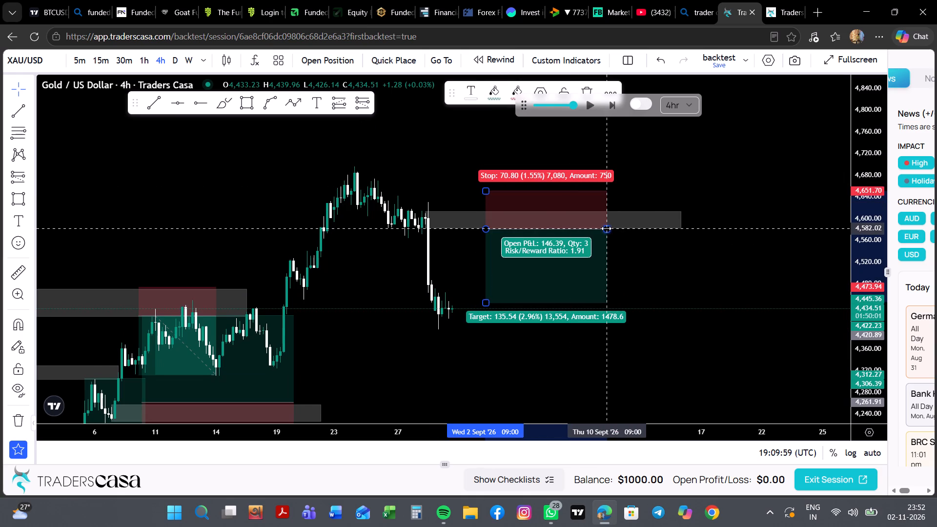
{"action": "left_click_drag", "start_coordinate": [606, 228], "coordinate": [541, 239]}
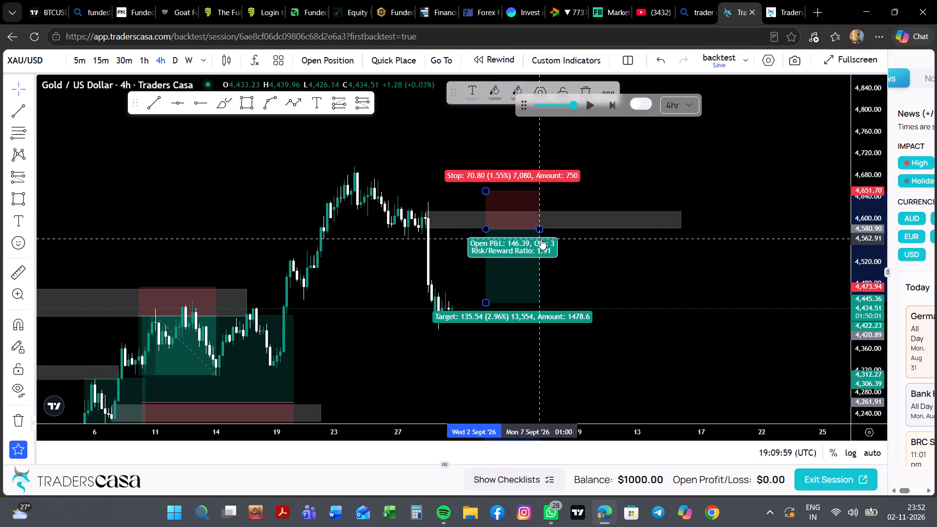
{"action": "left_click", "coordinate": [593, 264]}
Lower the target of the short position with entry near 4,581 to about 4,256.
{"action": "left_click_drag", "start_coordinate": [596, 276], "coordinate": [597, 201]}
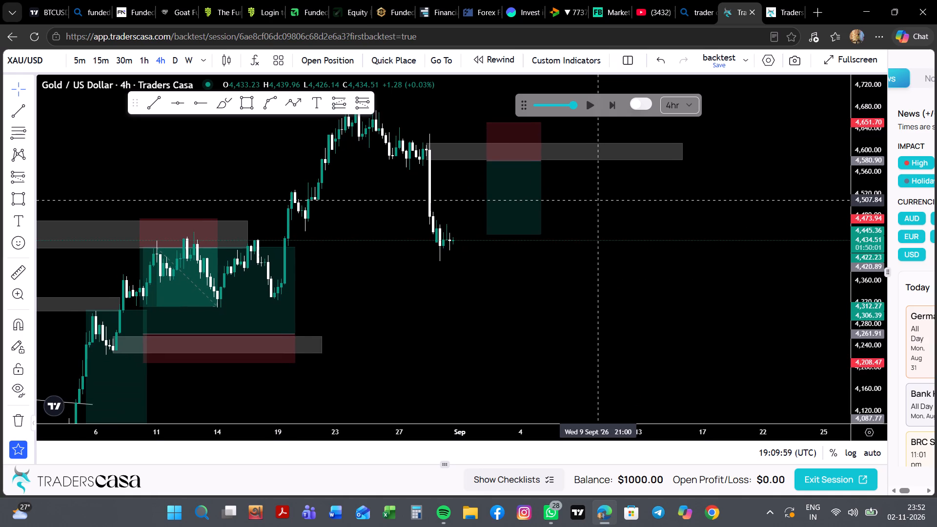
{"action": "left_click_drag", "start_coordinate": [488, 235], "coordinate": [499, 274]}
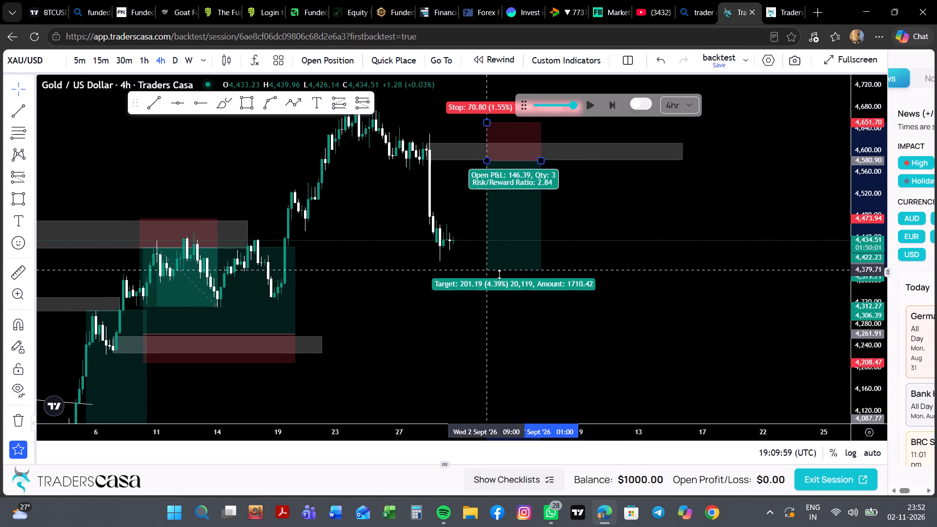
{"action": "left_click_drag", "start_coordinate": [499, 274], "coordinate": [510, 337]}
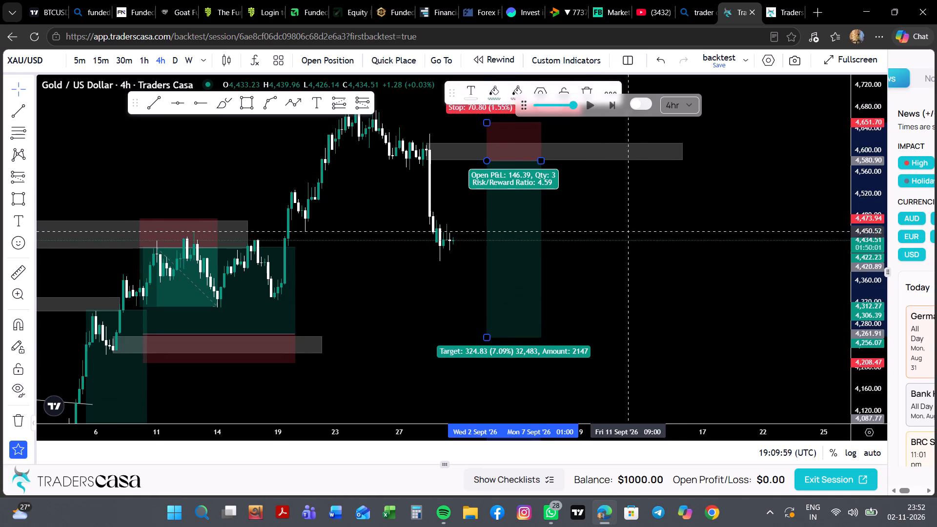
{"action": "left_click", "coordinate": [641, 225]}
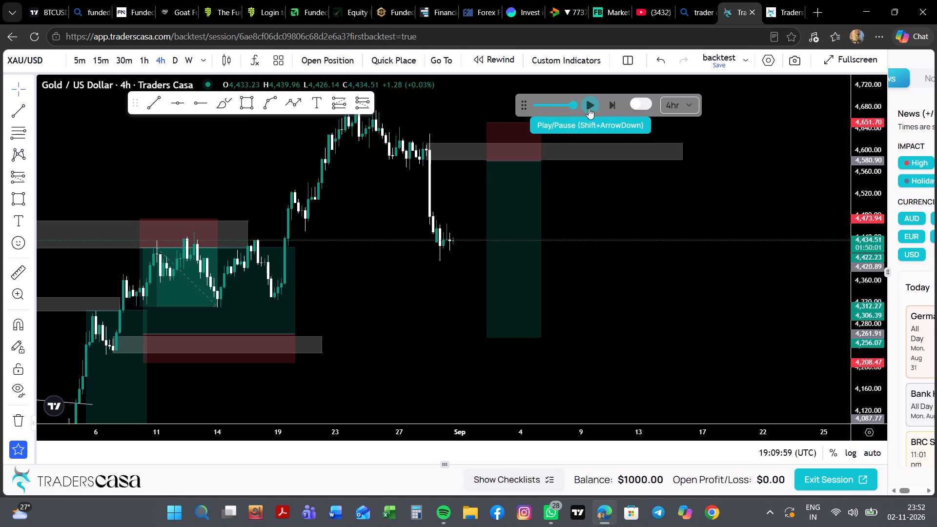
Advance the 4hr-interval replay, stopping at about 03:10 UTC on 3 September 2026 and again at about 03:40 UTC on 9 September.
{"action": "left_click", "coordinate": [589, 108]}
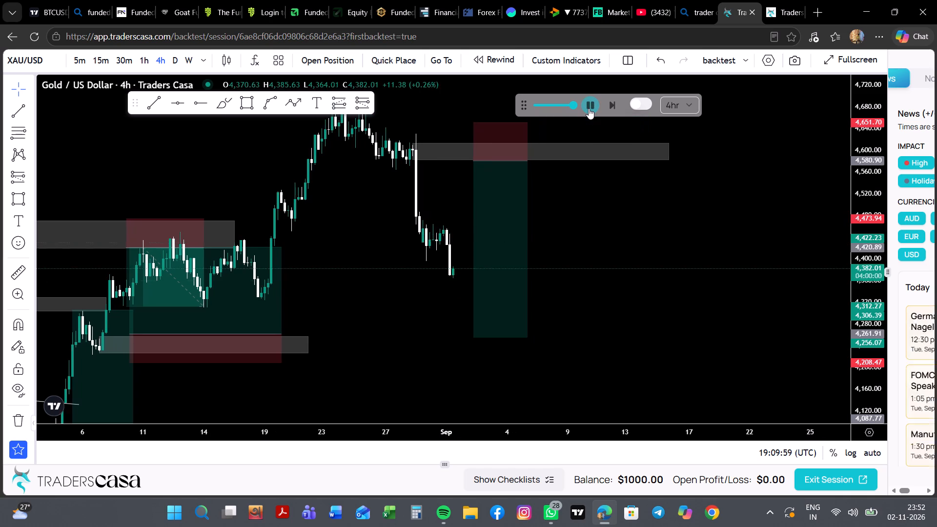
{"action": "left_click", "coordinate": [589, 108]}
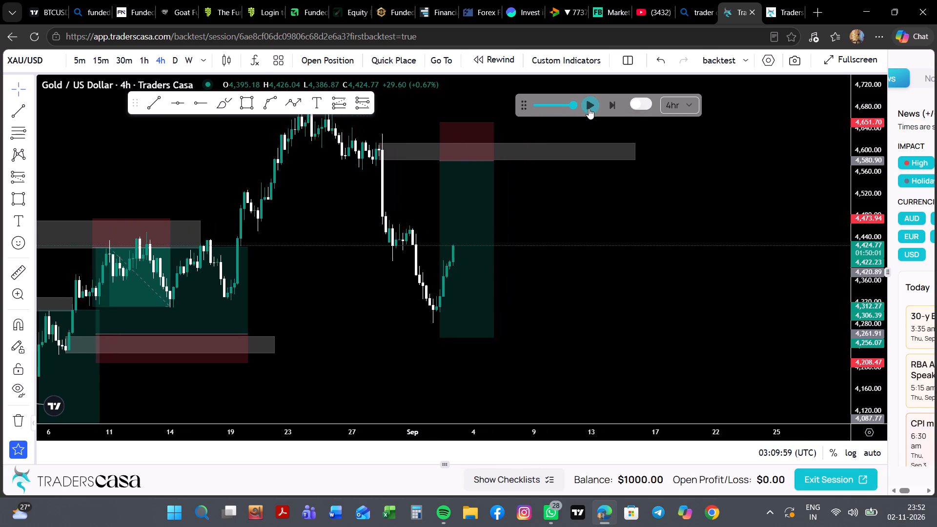
{"action": "left_click", "coordinate": [589, 108]}
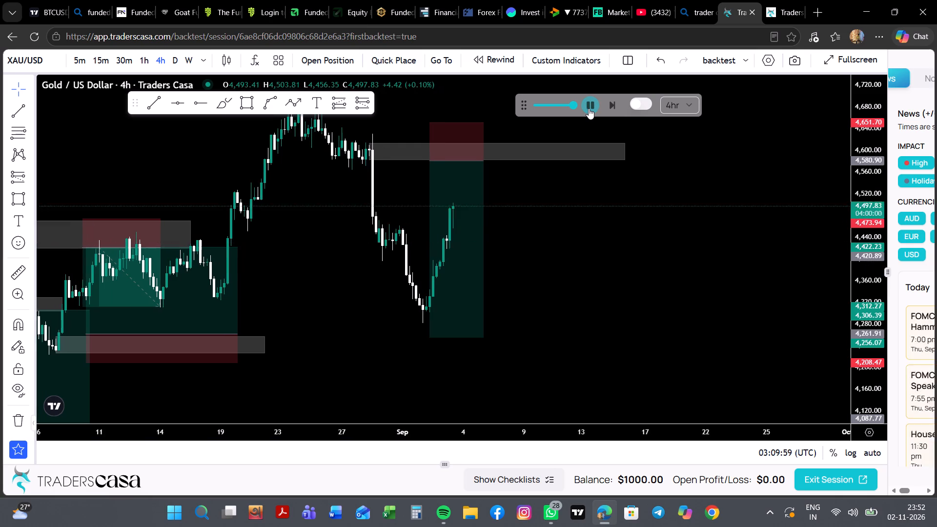
{"action": "left_click", "coordinate": [589, 108]}
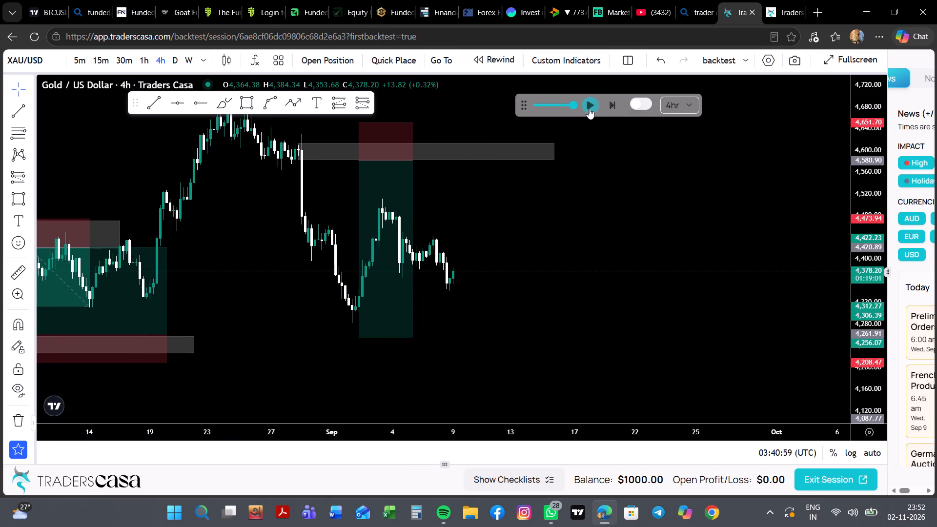
Draw a rectangle zone from about 4,491 down to 4,450, starting at the 4 September drop and extending to about 16 September.
{"action": "scroll", "coordinate": [563, 227], "scroll_direction": "up", "scroll_amount": 1}
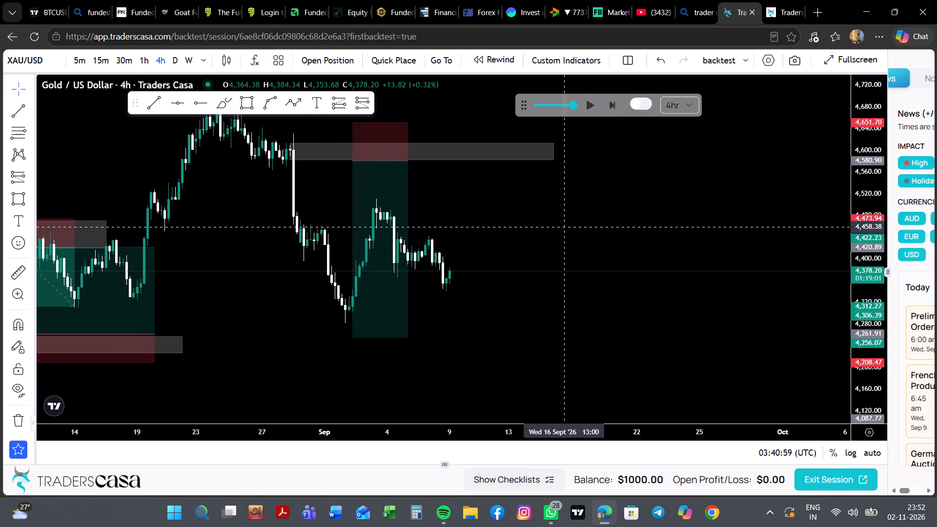
{"action": "scroll", "coordinate": [563, 227], "scroll_direction": "up", "scroll_amount": 1}
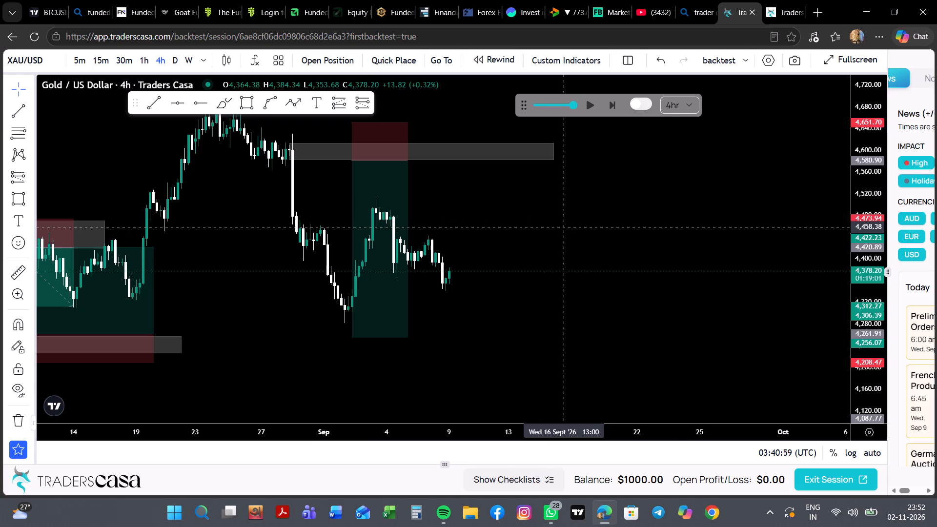
{"action": "left_click", "coordinate": [244, 100]}
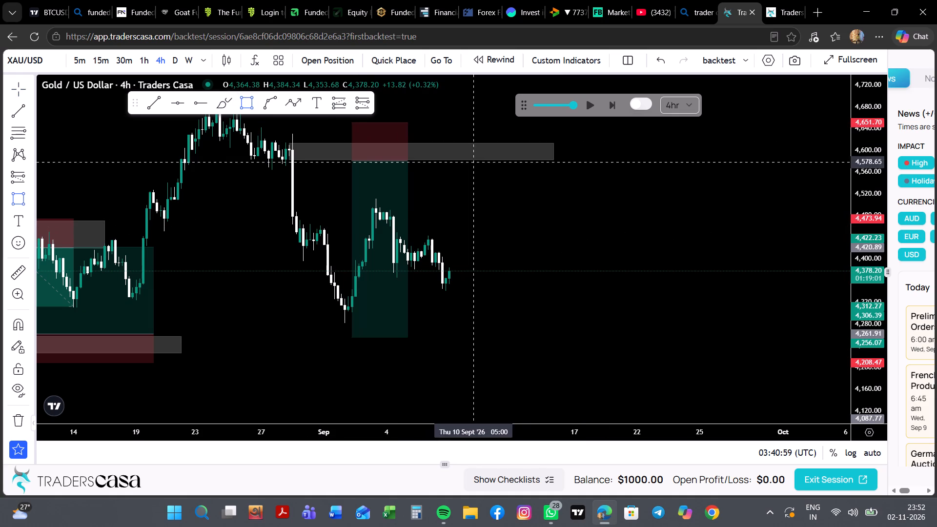
{"action": "left_click", "coordinate": [389, 209]}
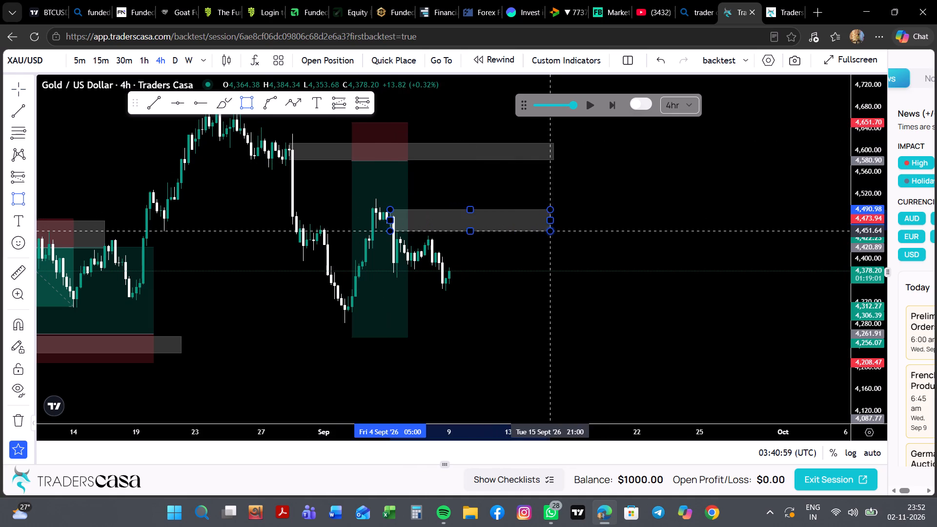
{"action": "left_click", "coordinate": [562, 231]}
{"action": "left_click", "coordinate": [601, 262]}
Place a short position at the new zone's lower edge, entry about 4,451, stop about 4,533, target about 4,282, spanning 9 to 13 September.
{"action": "left_click_drag", "start_coordinate": [554, 306], "coordinate": [576, 239]}
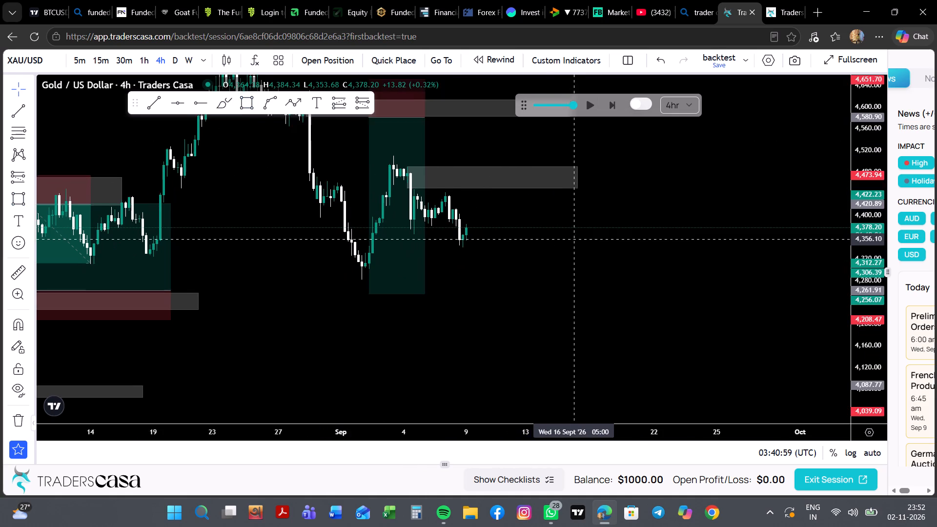
{"action": "left_click_drag", "start_coordinate": [576, 239], "coordinate": [582, 237]}
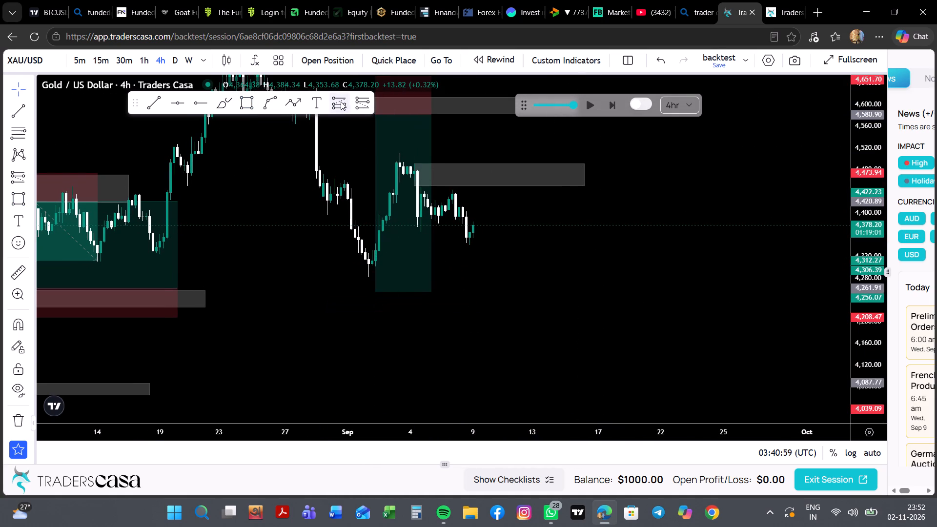
{"action": "left_click", "coordinate": [361, 99]}
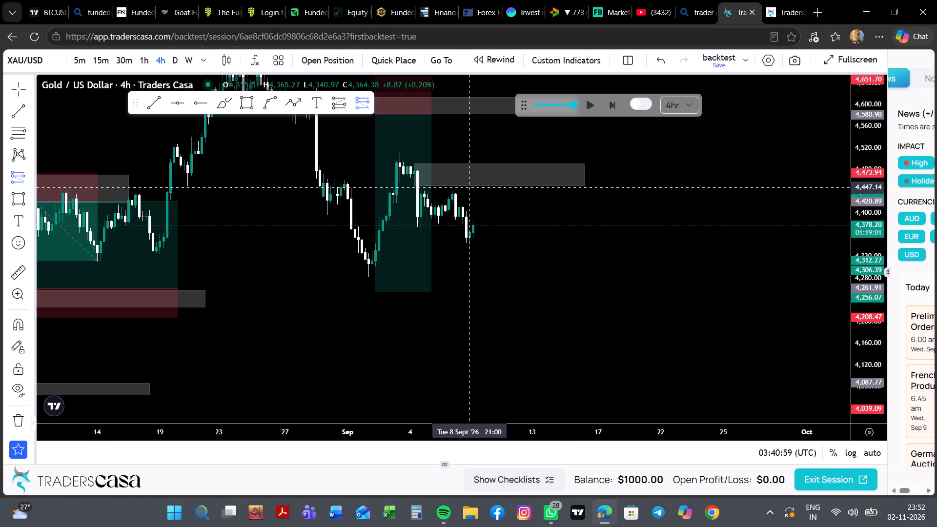
{"action": "left_click", "coordinate": [479, 186]}
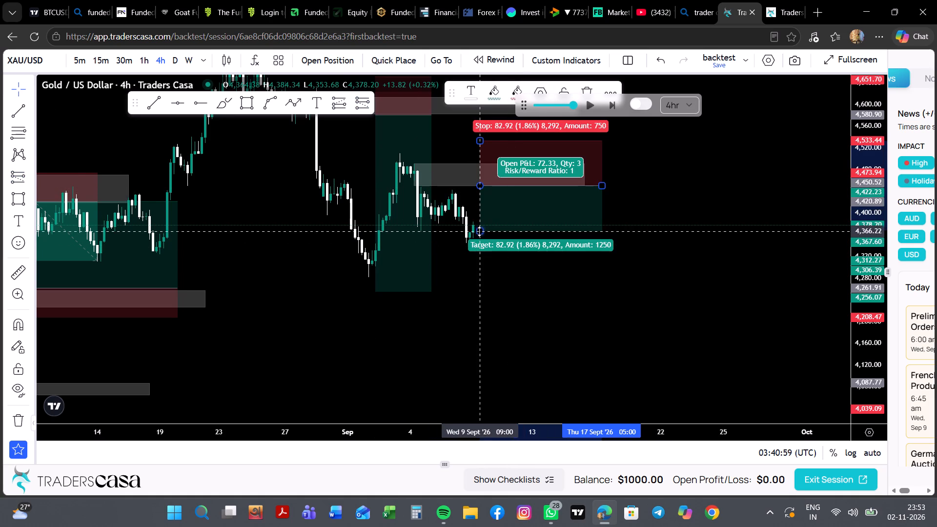
{"action": "left_click_drag", "start_coordinate": [480, 233], "coordinate": [494, 277]}
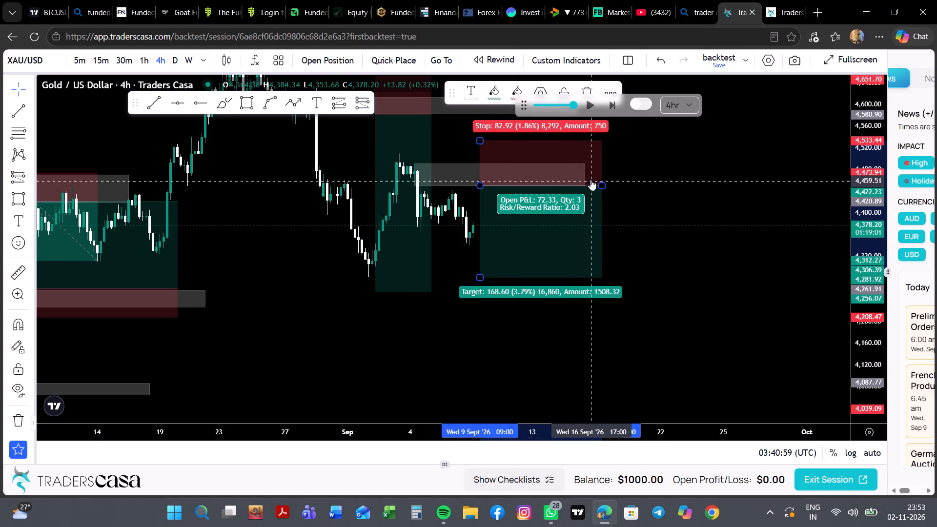
{"action": "left_click_drag", "start_coordinate": [601, 187], "coordinate": [532, 200]}
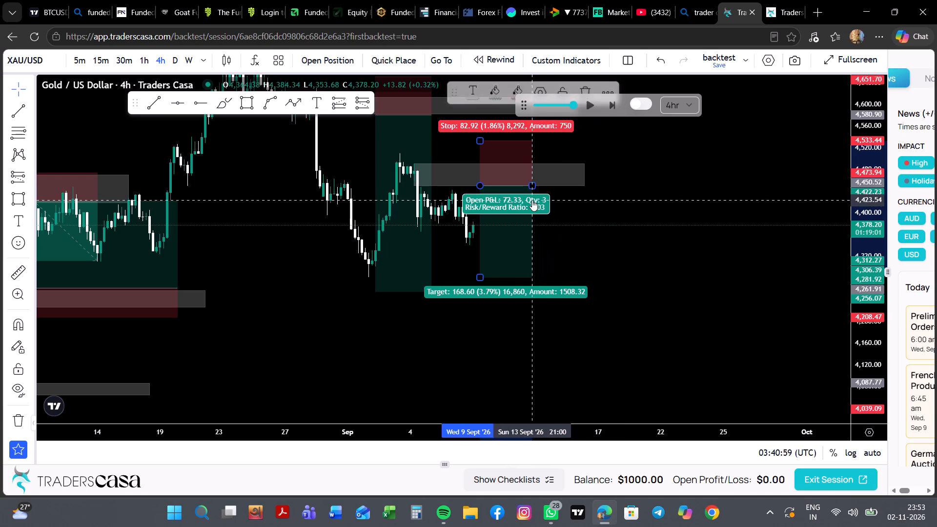
{"action": "left_click", "coordinate": [579, 219]}
Advance the 4hr-interval replay to about 20:40 UTC on 16 September 2026.
{"action": "left_click", "coordinate": [587, 109]}
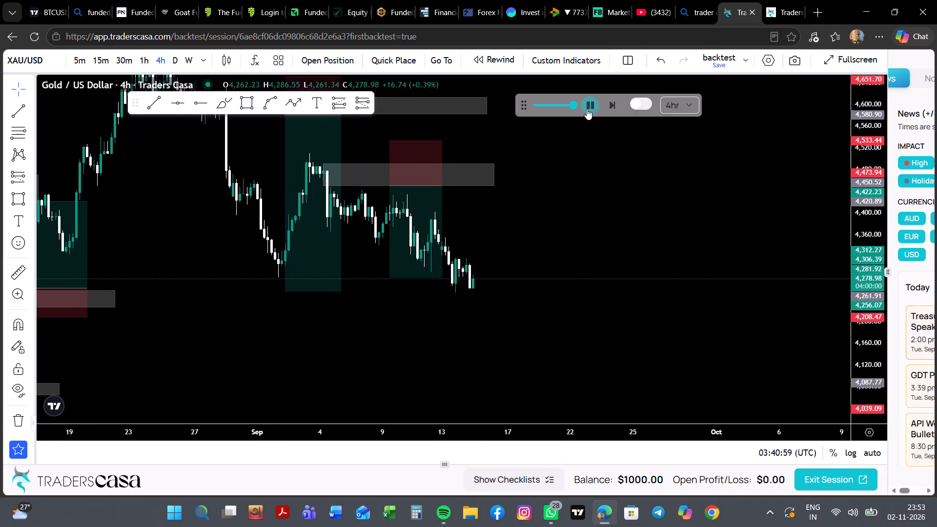
{"action": "left_click", "coordinate": [586, 110]}
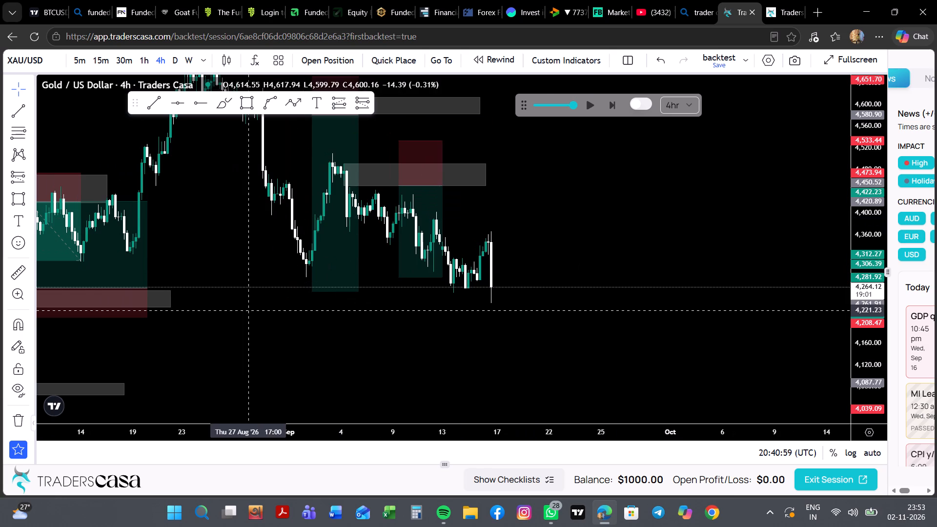
Extend the long position with entry near 4,262, starting 10 August, to end at about 3 September.
{"action": "scroll", "coordinate": [247, 311], "scroll_direction": "right", "scroll_amount": 1}
{"action": "left_click_drag", "start_coordinate": [243, 287], "coordinate": [477, 277]}
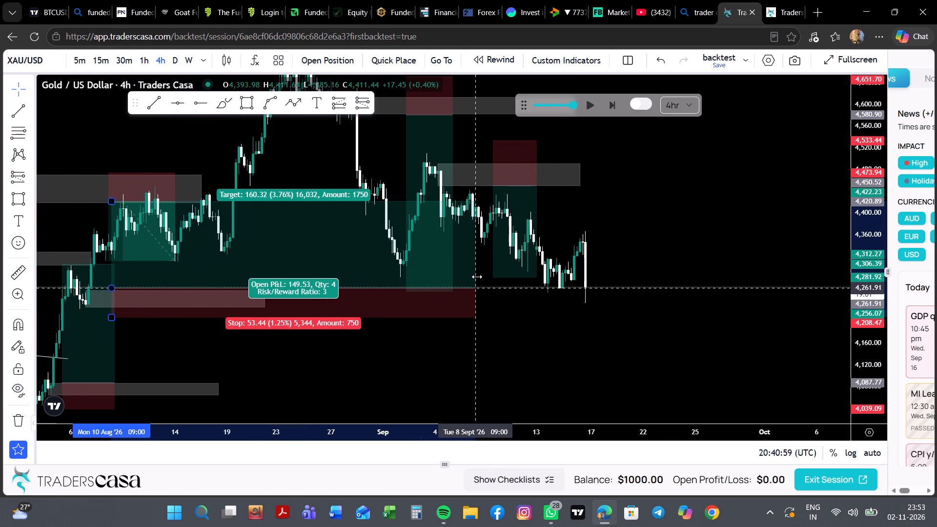
{"action": "left_click_drag", "start_coordinate": [477, 277], "coordinate": [483, 267]}
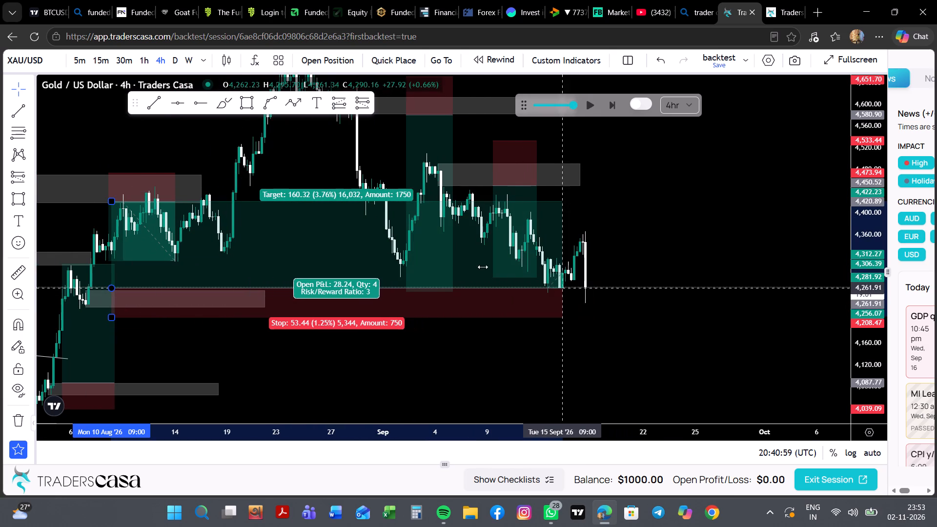
{"action": "left_click_drag", "start_coordinate": [483, 267], "coordinate": [424, 256]}
{"action": "left_click", "coordinate": [363, 341]}
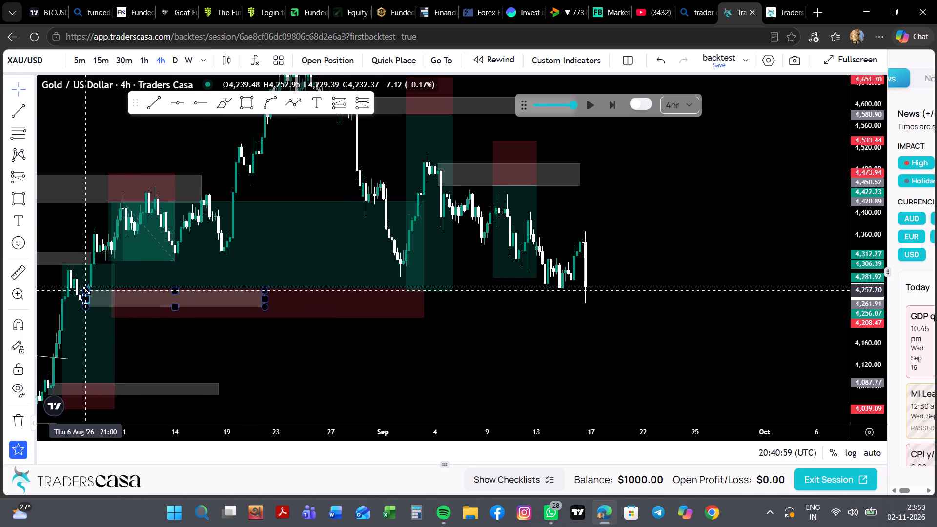
Adjust the starting upper corner of the 6 August zone to meet the long position's entry line near 4,262.
{"action": "left_click", "coordinate": [86, 290]}
{"action": "left_click", "coordinate": [177, 356]}
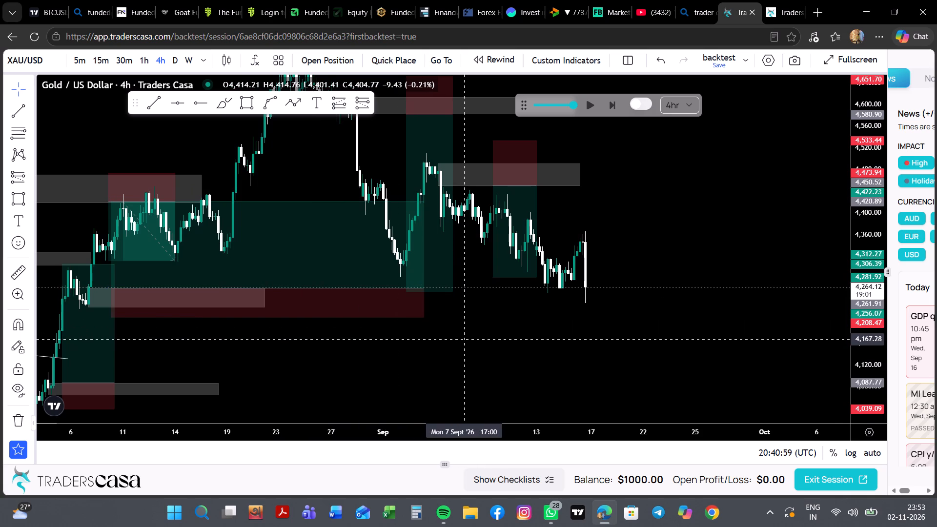
Draw a rectangle zone from about 4,362 down to 4,316, starting at the 16 September drop and extending to about 1 October.
{"action": "left_click_drag", "start_coordinate": [482, 327], "coordinate": [452, 386]}
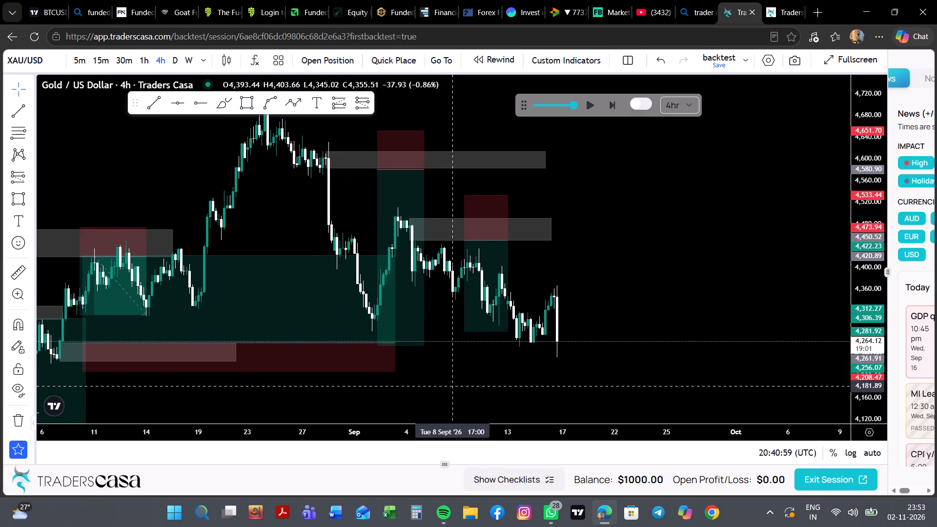
{"action": "left_click_drag", "start_coordinate": [452, 386], "coordinate": [472, 357]}
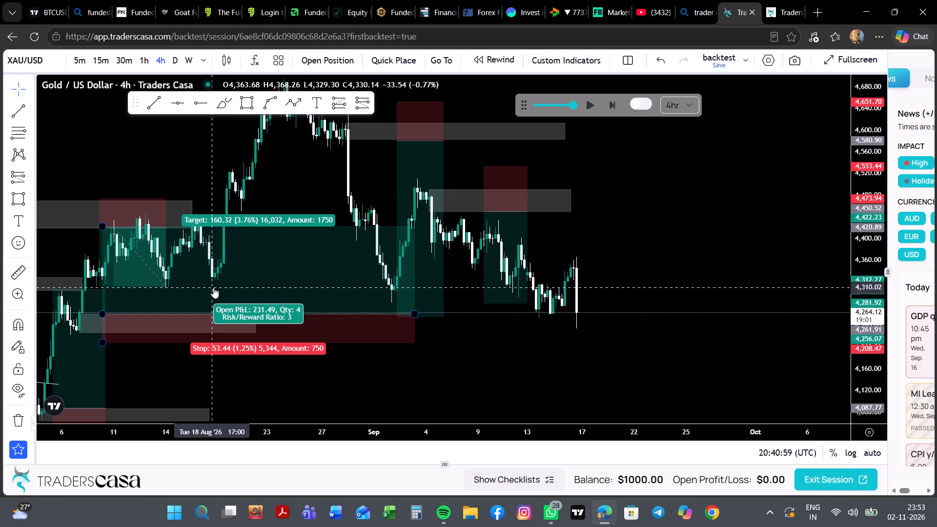
{"action": "left_click_drag", "start_coordinate": [617, 235], "coordinate": [540, 224]}
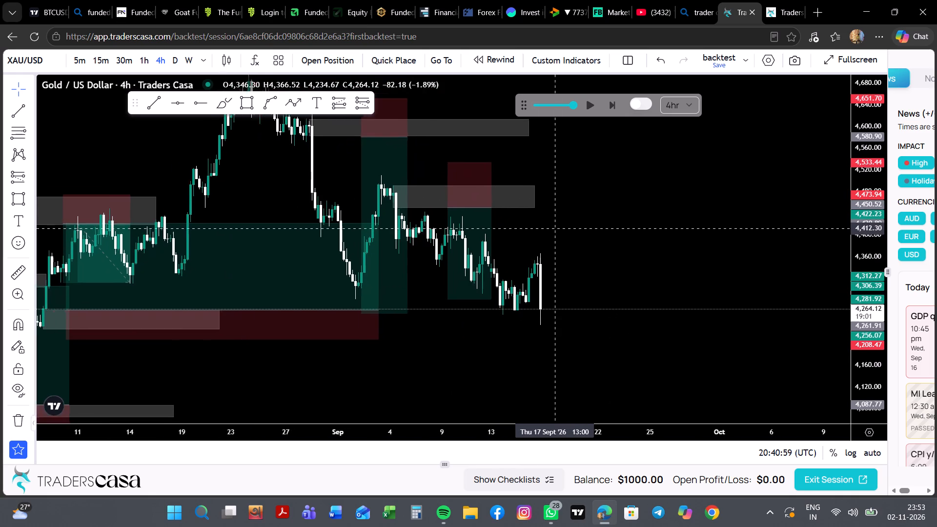
{"action": "left_click_drag", "start_coordinate": [540, 224], "coordinate": [540, 194]}
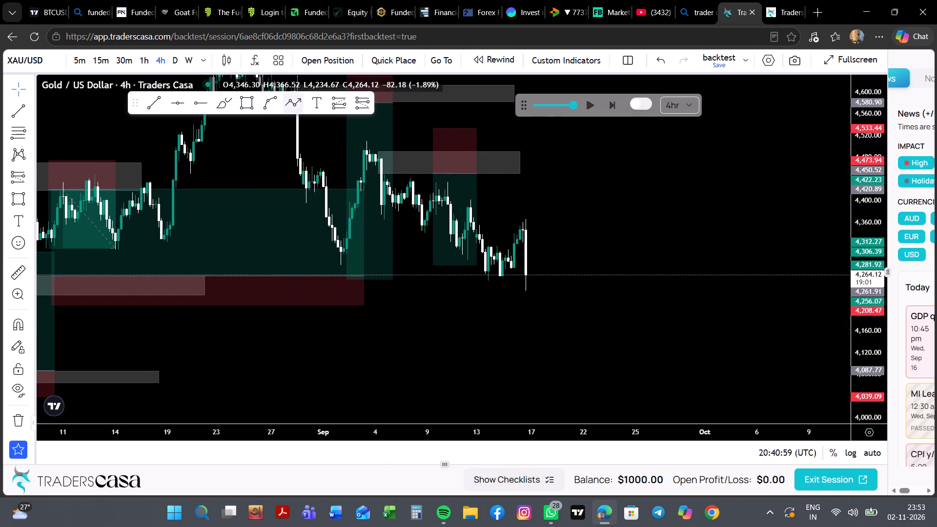
{"action": "left_click", "coordinate": [252, 101]}
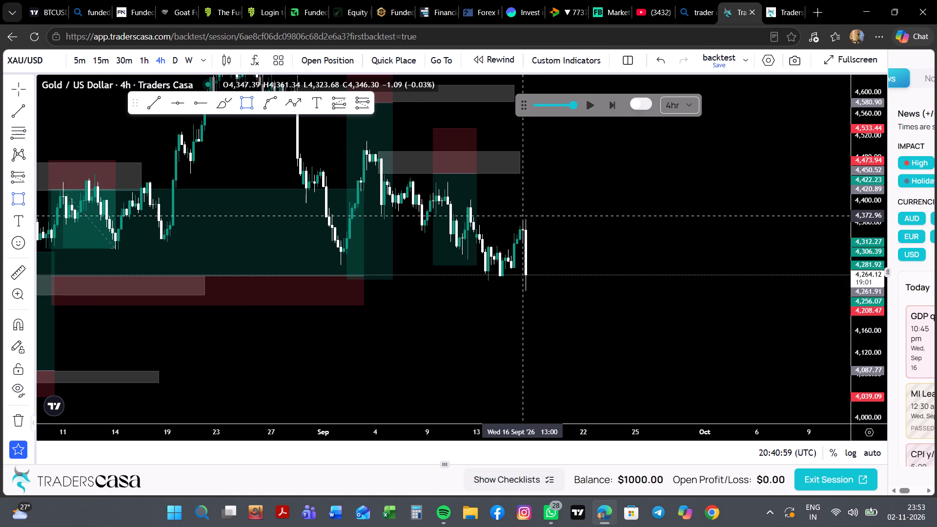
{"action": "left_click", "coordinate": [523, 222]}
{"action": "left_click", "coordinate": [703, 247]}
{"action": "left_click", "coordinate": [637, 303]}
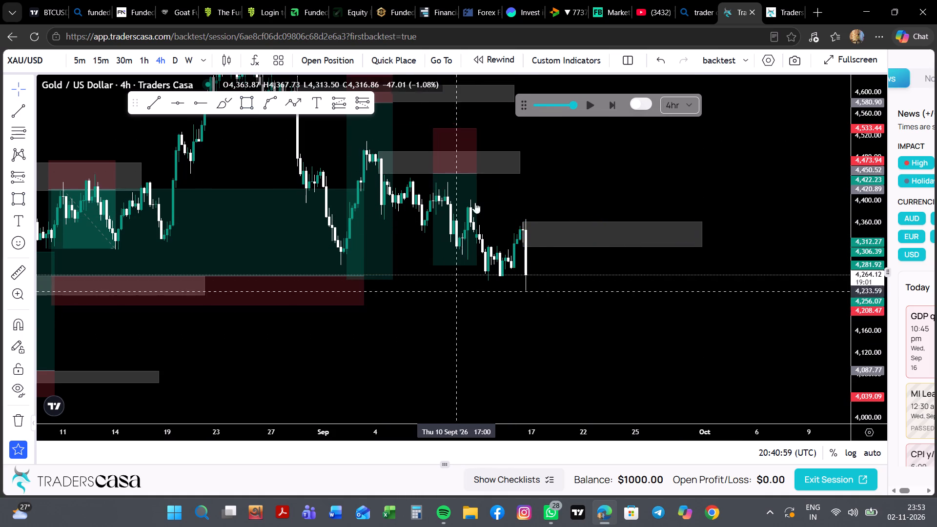
Set the replay step to 30m and advance the replay to about 05:10 UTC on 17 September 2026.
{"action": "left_click", "coordinate": [690, 103]}
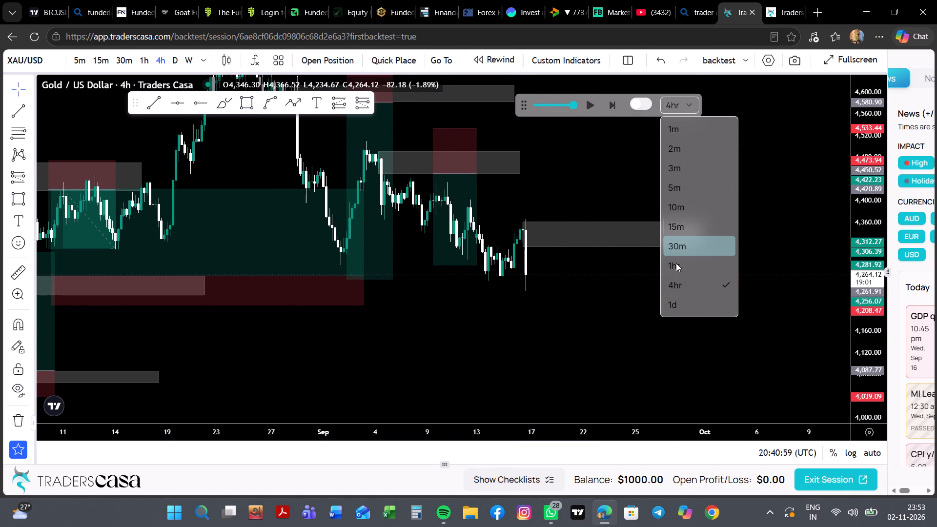
{"action": "left_click", "coordinate": [678, 253]}
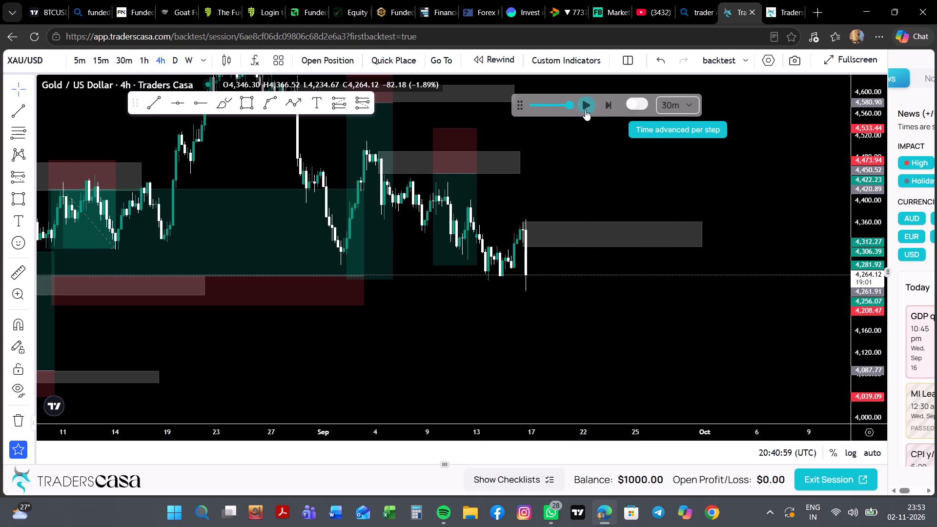
{"action": "left_click", "coordinate": [585, 110]}
{"action": "left_click", "coordinate": [585, 110]}
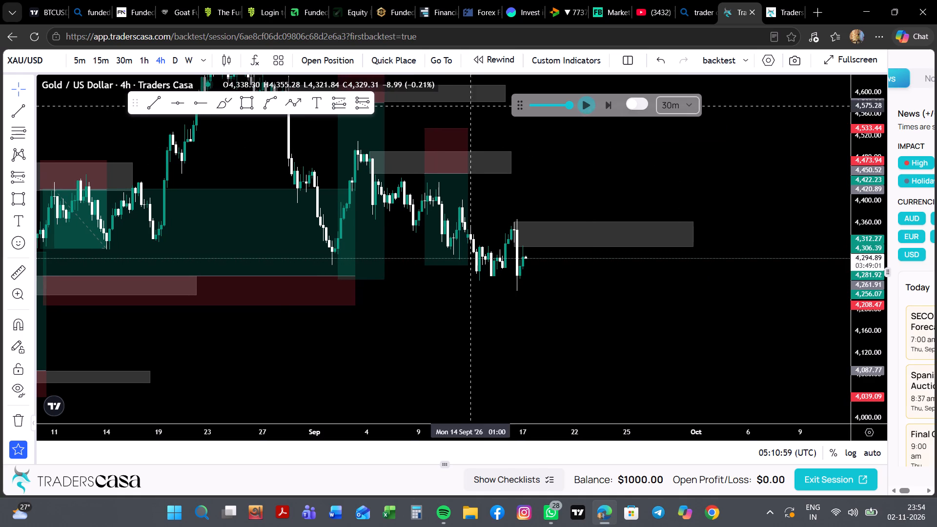
Place a short position at the new zone's lower edge, entry about 4,316, stop about 4,383, target about 4,184, spanning 17 to 22 September.
{"action": "left_click", "coordinate": [355, 101]}
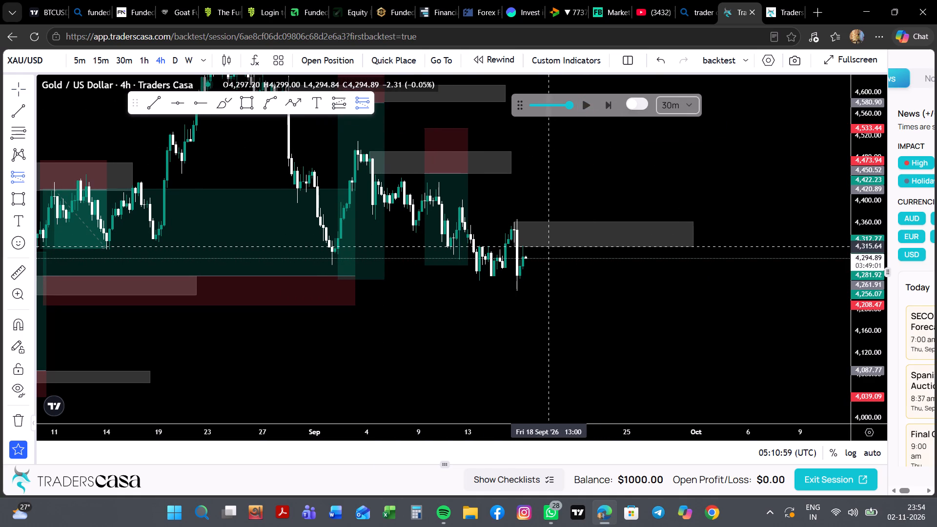
{"action": "left_click", "coordinate": [523, 247]}
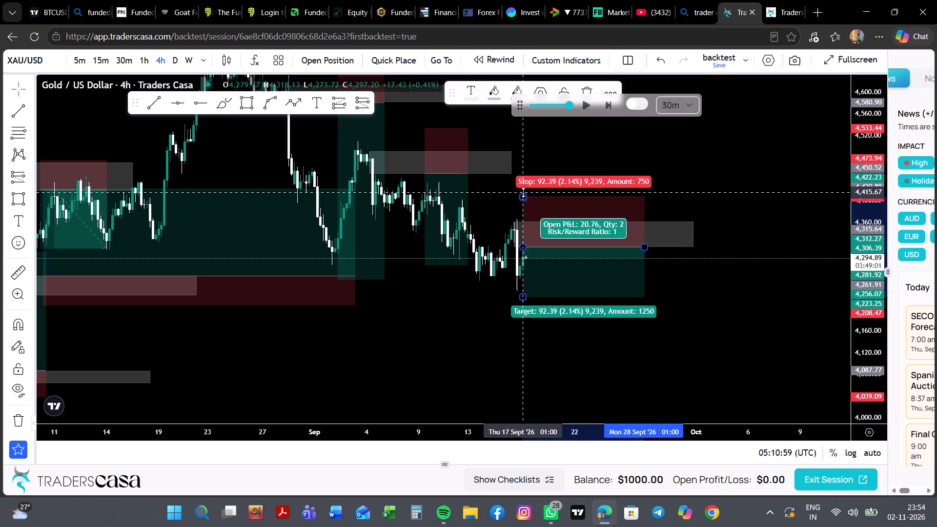
{"action": "left_click_drag", "start_coordinate": [524, 195], "coordinate": [526, 210]}
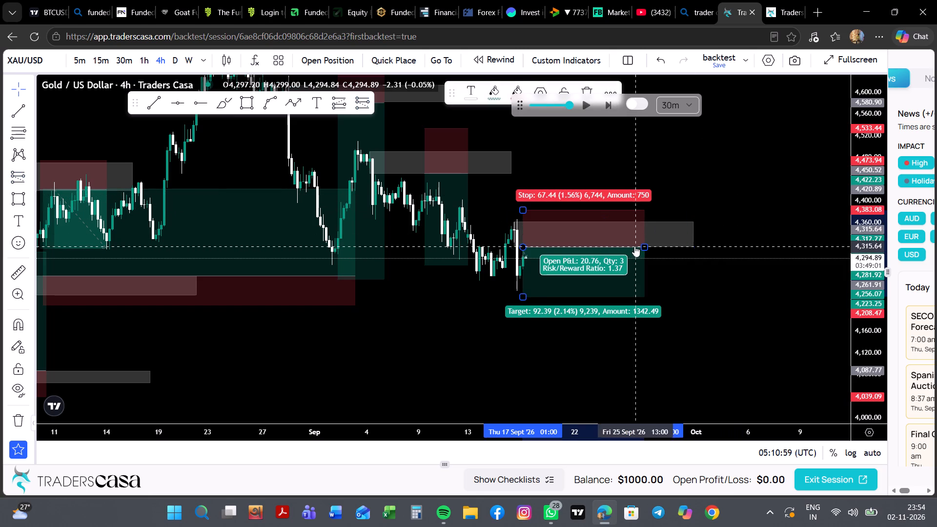
{"action": "left_click_drag", "start_coordinate": [646, 251], "coordinate": [578, 254]}
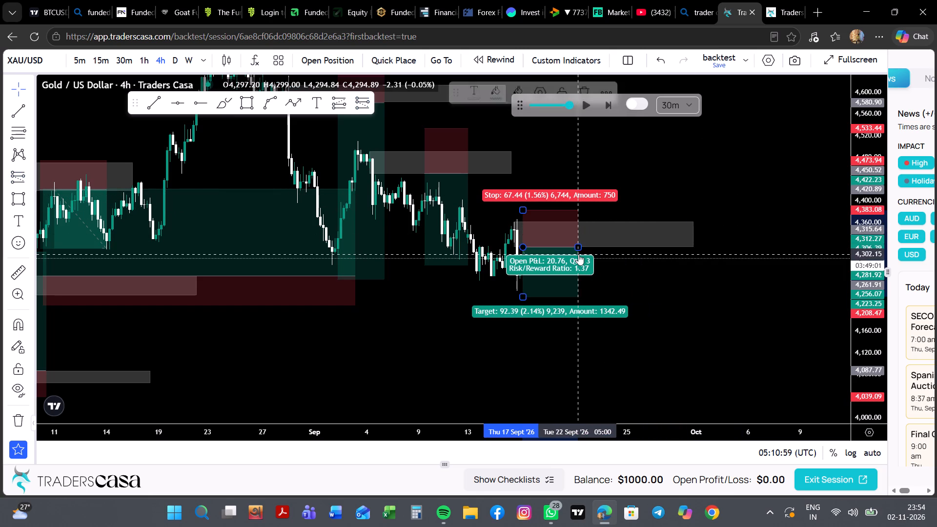
{"action": "left_click_drag", "start_coordinate": [523, 300], "coordinate": [529, 310]}
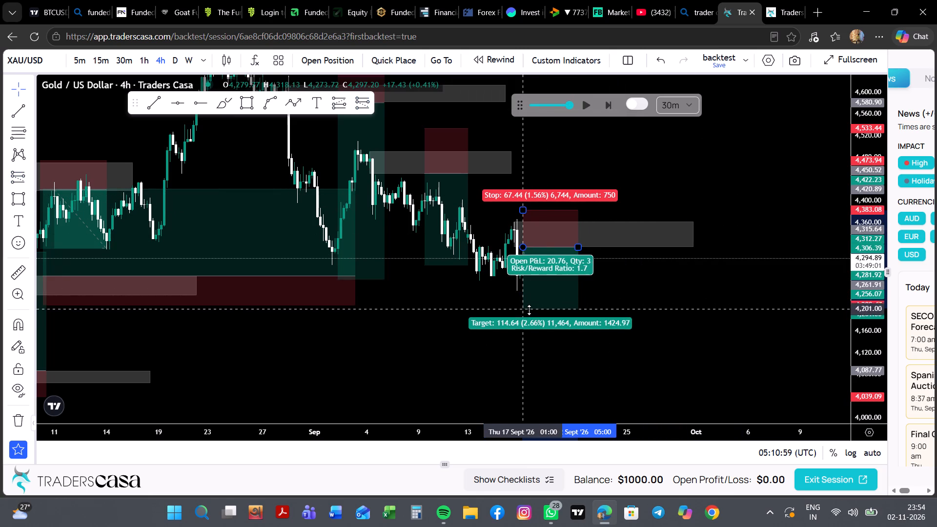
{"action": "left_click_drag", "start_coordinate": [529, 310], "coordinate": [531, 318]}
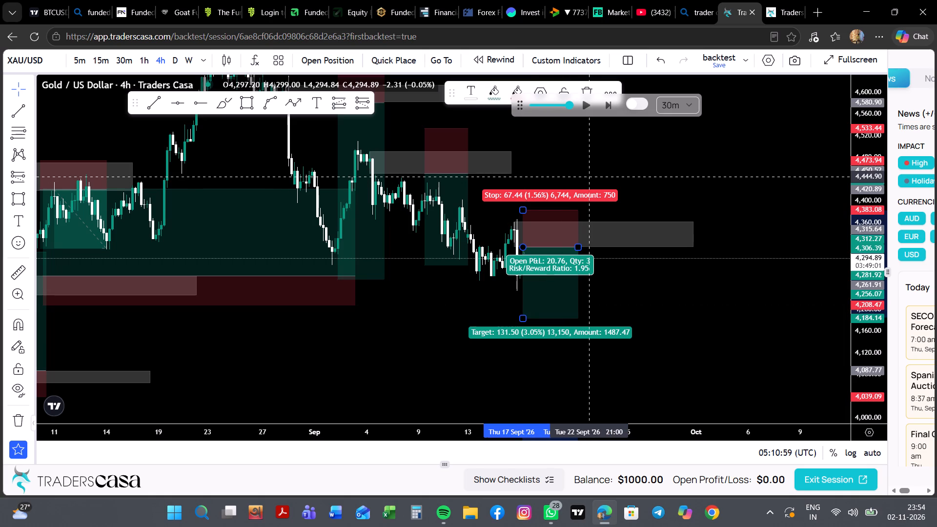
Advance the 30m-interval replay to about 16:40 UTC on 21 September 2026.
{"action": "left_click", "coordinate": [585, 105]}
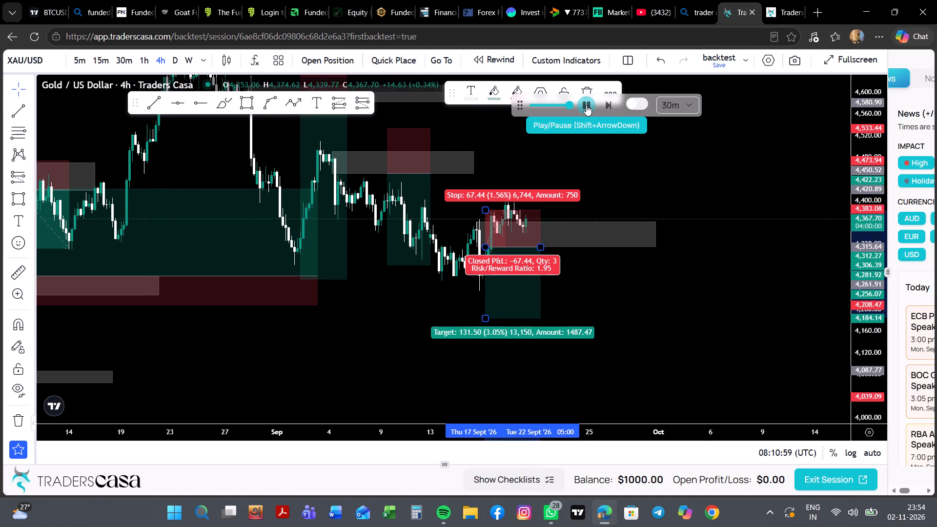
{"action": "left_click", "coordinate": [586, 105]}
{"action": "left_click", "coordinate": [623, 189]}
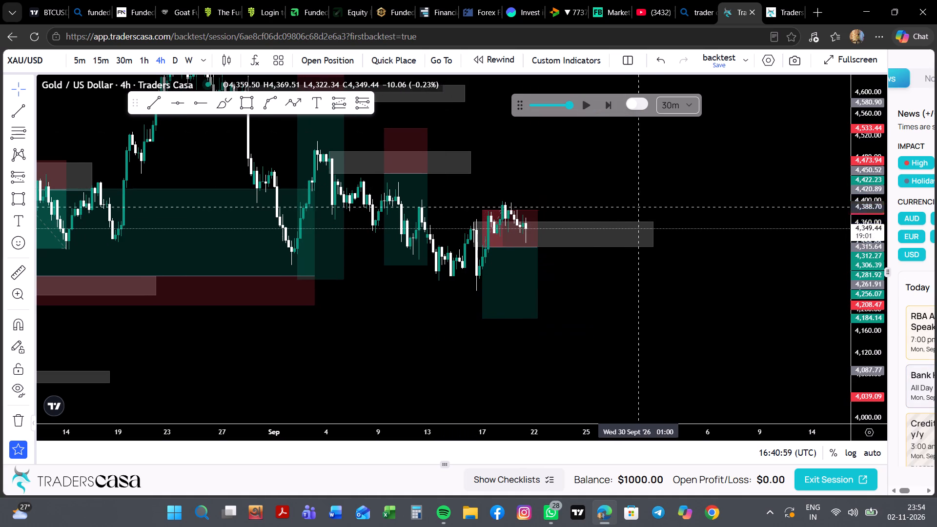
Shorten the zone starting at the 16 September drop so it ends at about 23 September.
{"action": "left_click_drag", "start_coordinate": [653, 235], "coordinate": [565, 240]}
{"action": "left_click", "coordinate": [593, 229]}
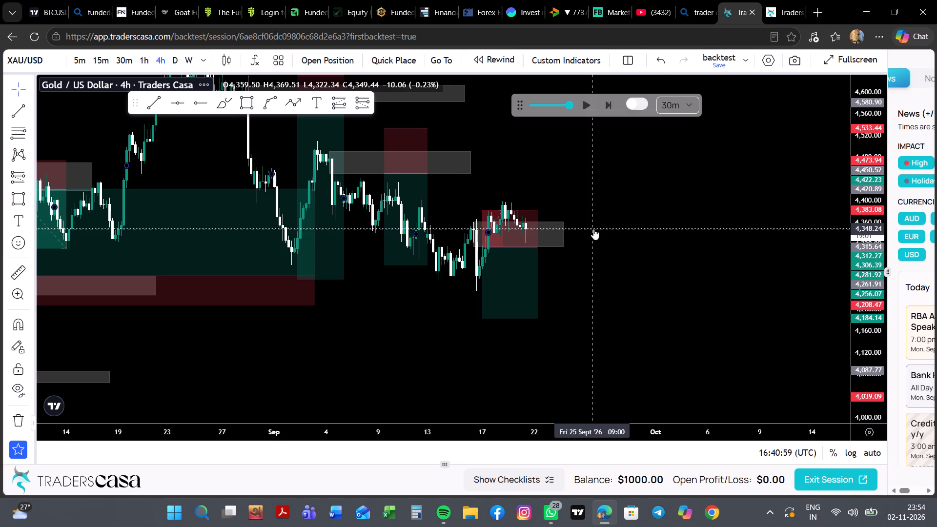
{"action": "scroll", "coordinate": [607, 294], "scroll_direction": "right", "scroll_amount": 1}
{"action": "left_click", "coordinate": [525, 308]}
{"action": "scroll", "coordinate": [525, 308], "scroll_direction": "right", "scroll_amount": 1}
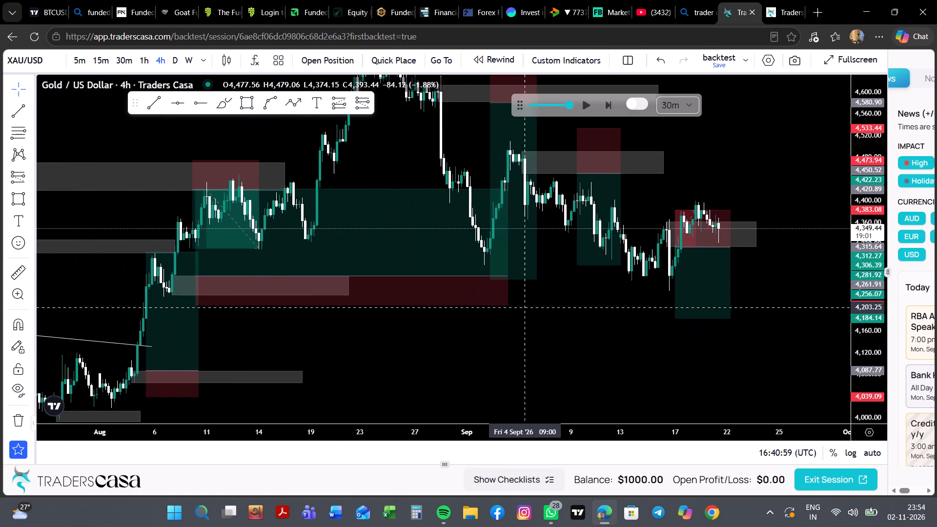
Advance the 30m-interval replay to about 22:10 UTC on 23 September 2026.
{"action": "scroll", "coordinate": [525, 308], "scroll_direction": "right", "scroll_amount": 1}
{"action": "left_click_drag", "start_coordinate": [578, 308], "coordinate": [573, 323]}
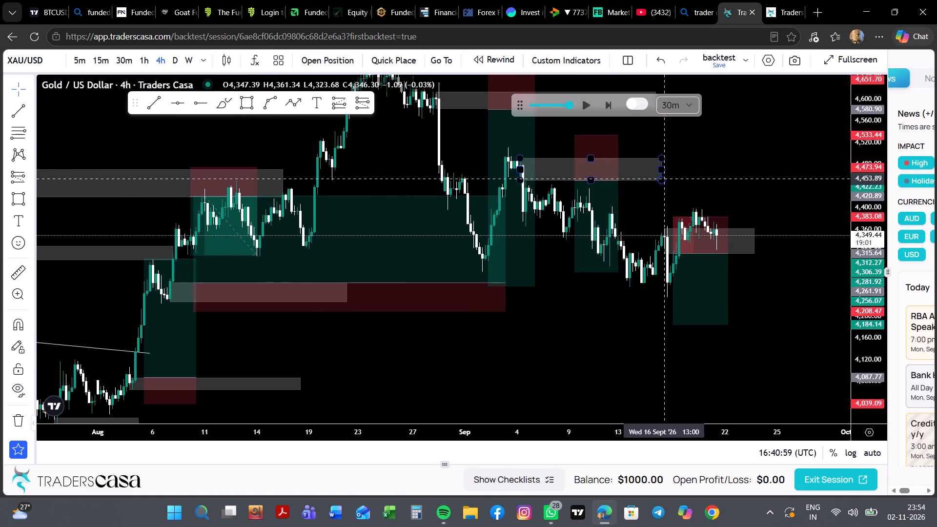
{"action": "left_click_drag", "start_coordinate": [696, 156], "coordinate": [633, 213]}
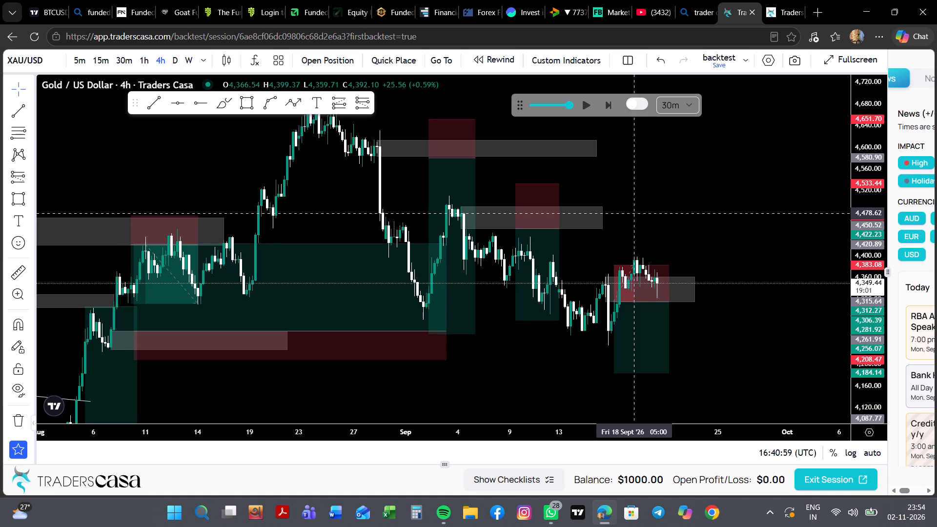
{"action": "right_click", "coordinate": [585, 103]}
{"action": "left_click", "coordinate": [561, 171]}
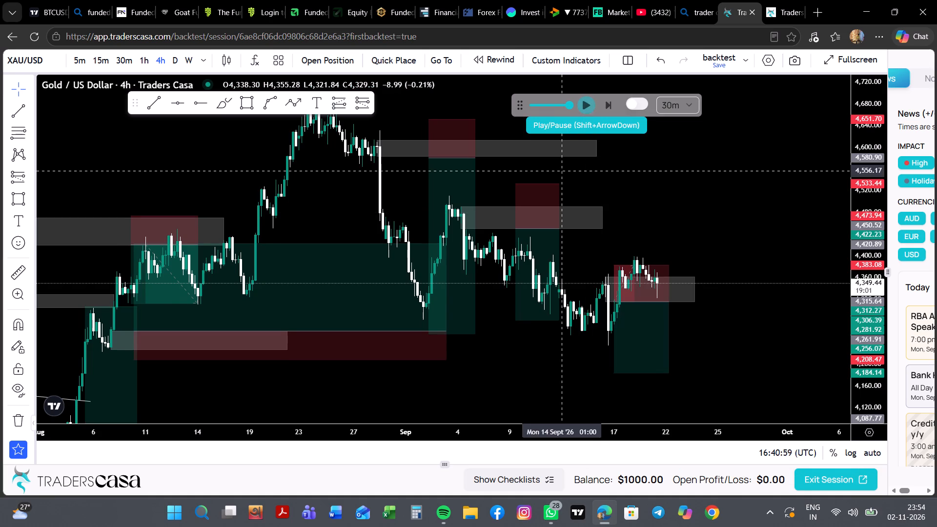
{"action": "left_click", "coordinate": [583, 99]}
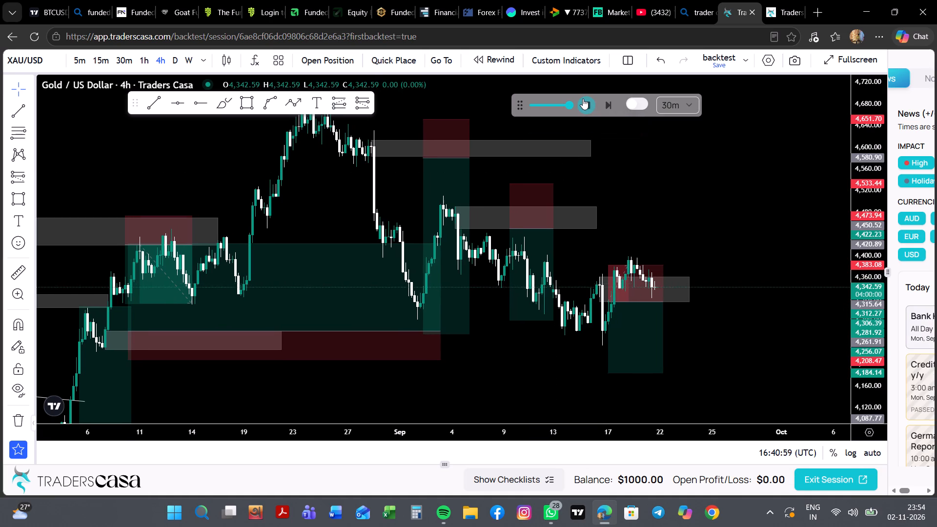
{"action": "scroll", "coordinate": [659, 164], "scroll_direction": "left", "scroll_amount": 1}
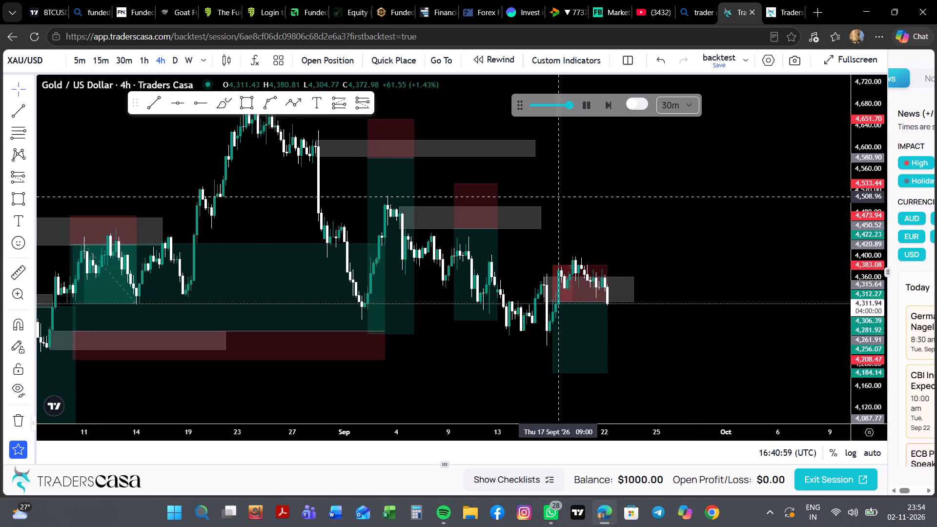
{"action": "left_click_drag", "start_coordinate": [630, 234], "coordinate": [644, 163]}
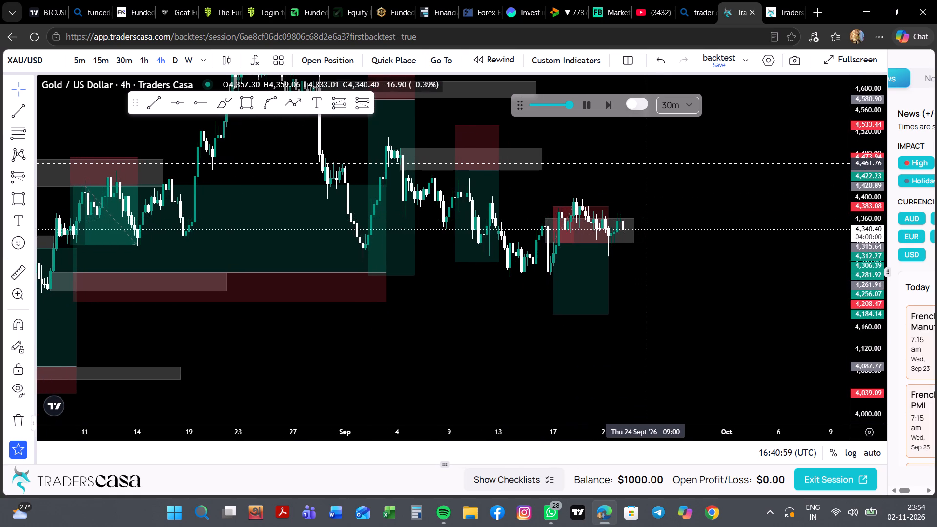
{"action": "left_click", "coordinate": [586, 113]}
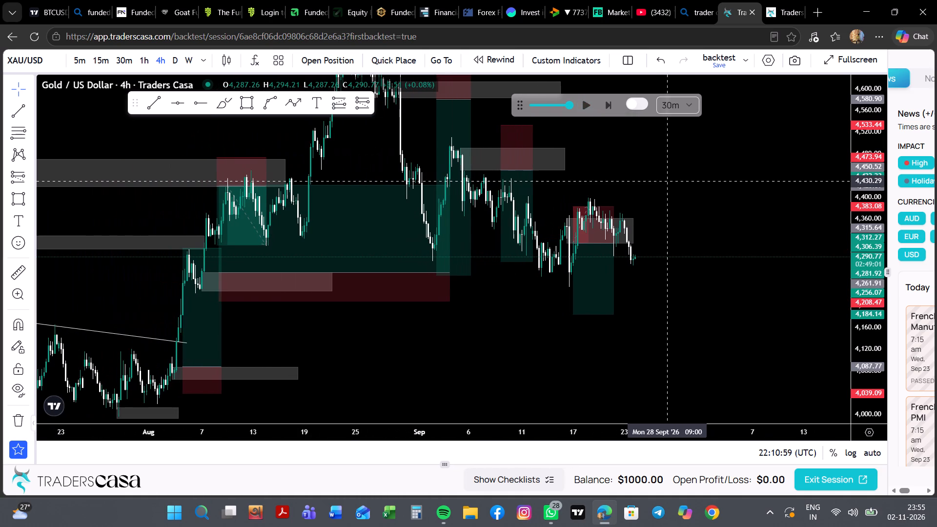
Draw a zone rectangle at the 14 May 2026 drop, from about 4,682 to 4,710, extending to about 16 July.
{"action": "left_click_drag", "start_coordinate": [688, 185], "coordinate": [712, 288]}
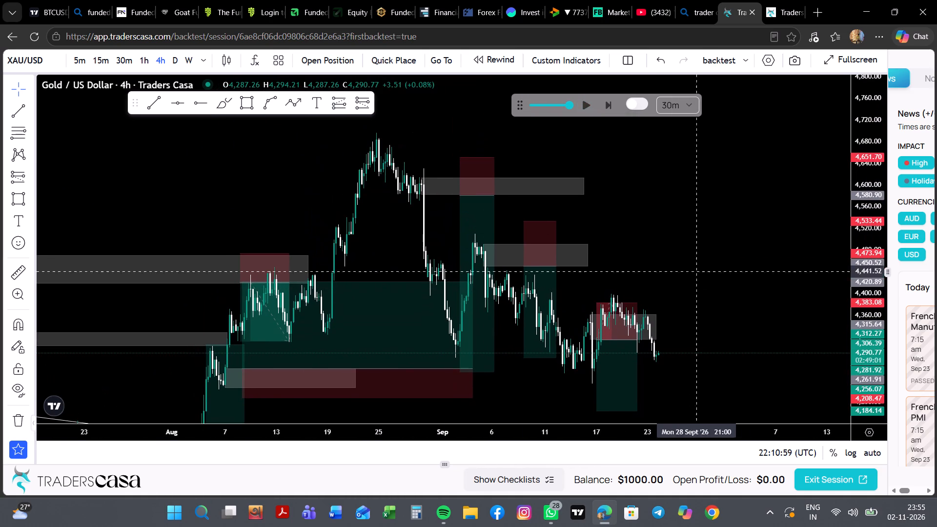
{"action": "scroll", "coordinate": [324, 137], "scroll_direction": "right", "scroll_amount": 7}
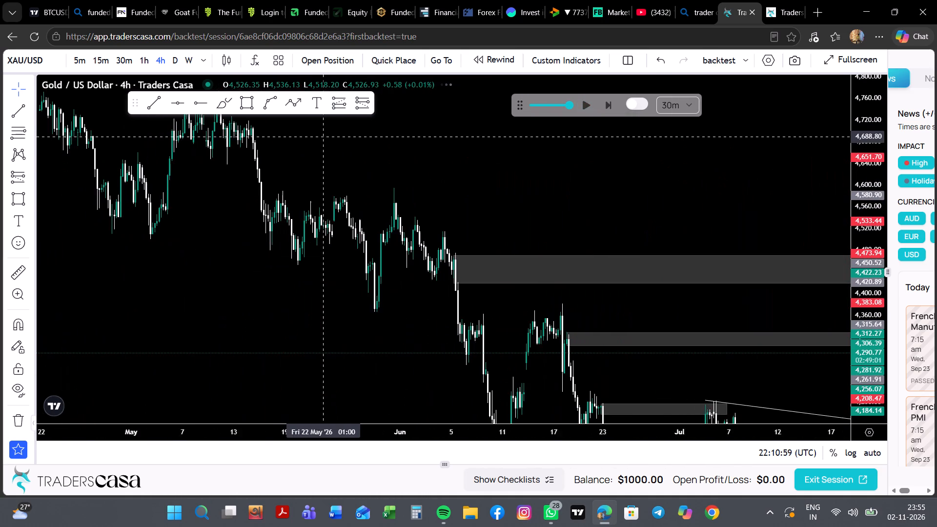
{"action": "scroll", "coordinate": [324, 137], "scroll_direction": "right", "scroll_amount": 2}
{"action": "left_click_drag", "start_coordinate": [360, 146], "coordinate": [330, 170]}
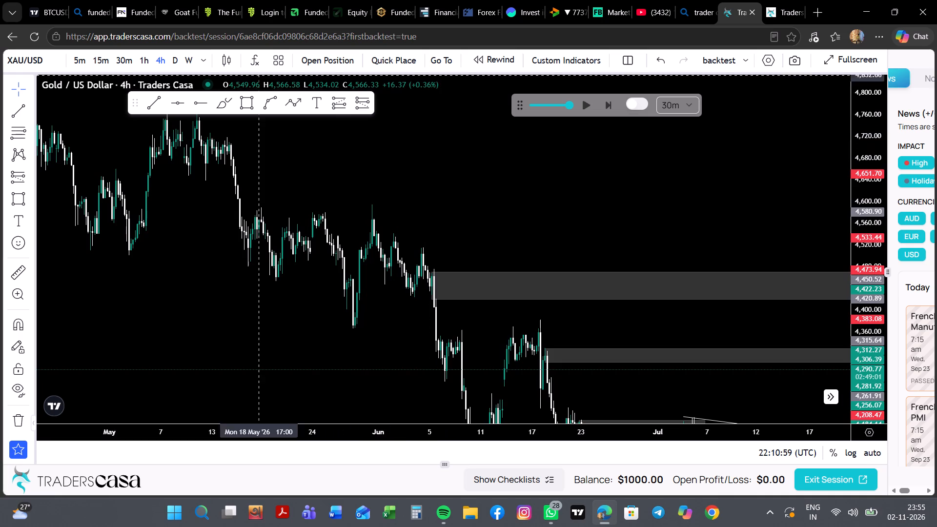
{"action": "left_click", "coordinate": [249, 95]}
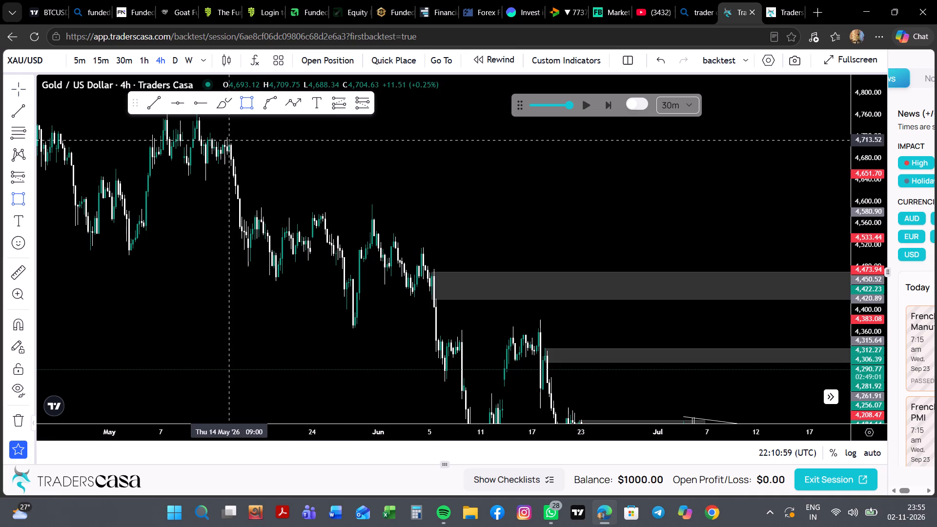
{"action": "left_click", "coordinate": [226, 142]}
{"action": "left_click", "coordinate": [271, 157]}
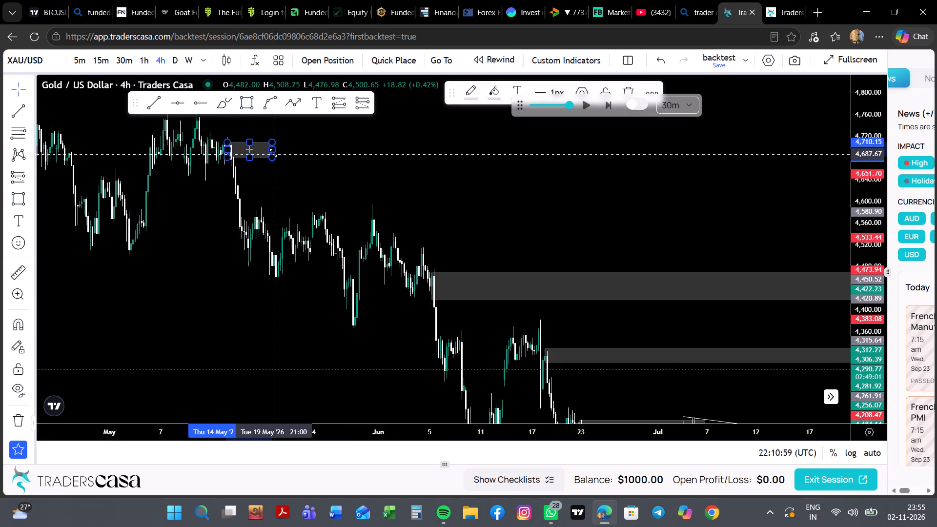
{"action": "left_click_drag", "start_coordinate": [273, 150], "coordinate": [481, 166]}
{"action": "left_click_drag", "start_coordinate": [481, 149], "coordinate": [681, 181]}
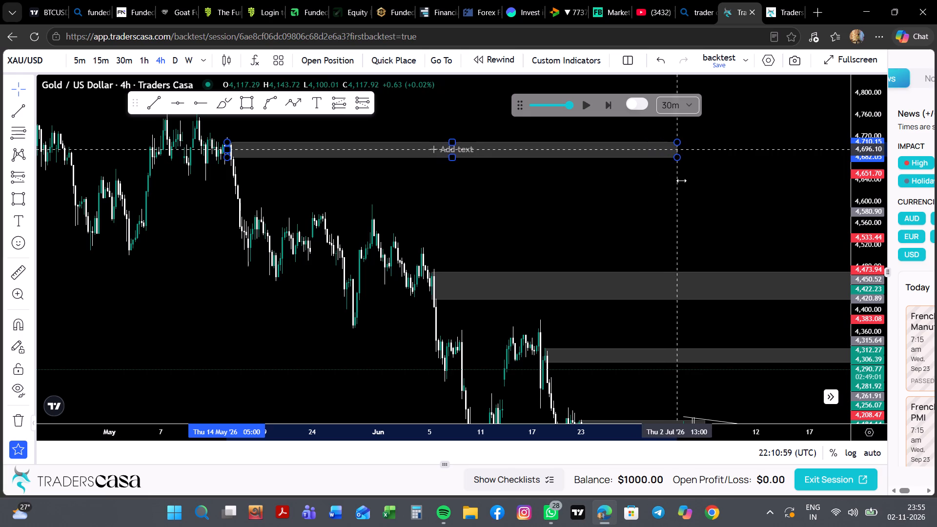
{"action": "left_click_drag", "start_coordinate": [681, 181], "coordinate": [801, 181]}
{"action": "left_click", "coordinate": [718, 194]}
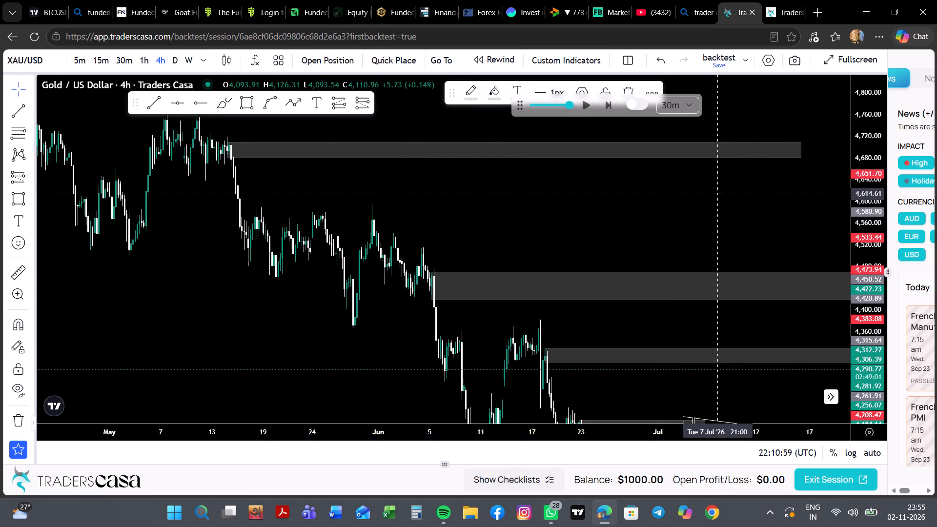
Extend the zone starting at the 14 May drop past the August high, ending at about 31 August.
{"action": "scroll", "coordinate": [718, 194], "scroll_direction": "left", "scroll_amount": 6}
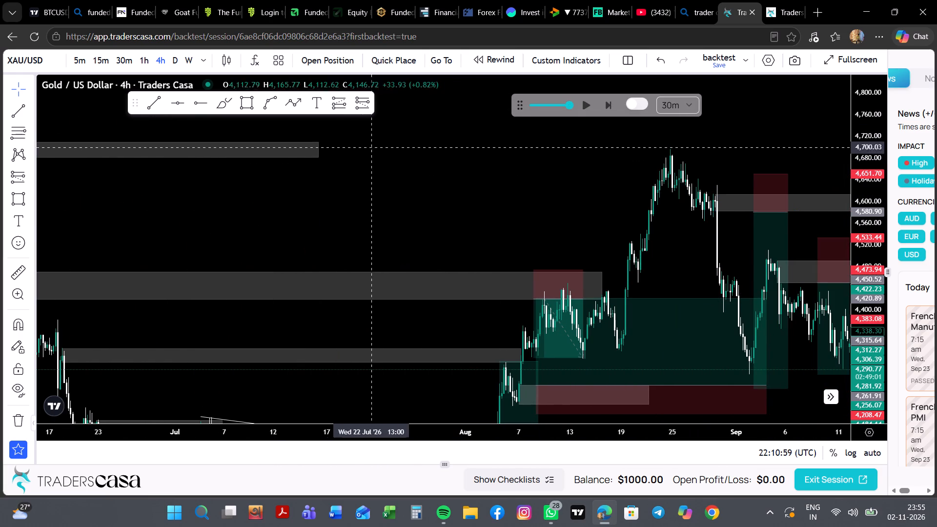
{"action": "left_click", "coordinate": [315, 145]}
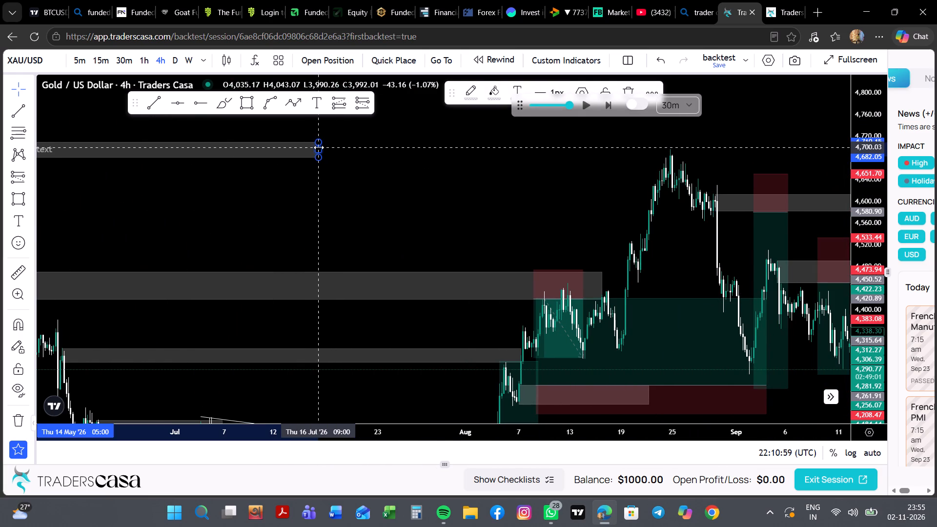
{"action": "left_click_drag", "start_coordinate": [319, 148], "coordinate": [722, 139]}
{"action": "left_click", "coordinate": [600, 171]}
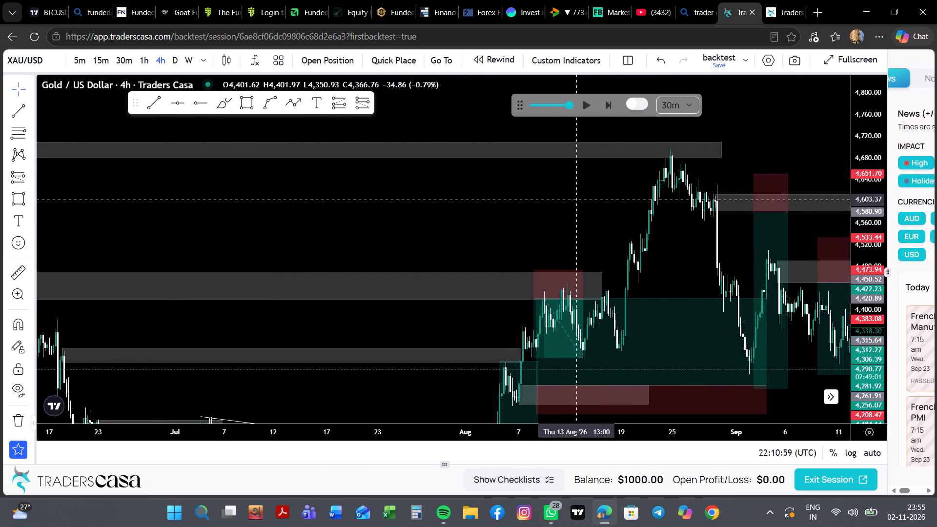
Place a short position at the May zone's lower edge from 25 August, entry about 4,682, stop about 4,748.
{"action": "left_click_drag", "start_coordinate": [564, 224], "coordinate": [389, 151]}
{"action": "left_click_drag", "start_coordinate": [430, 150], "coordinate": [365, 195]}
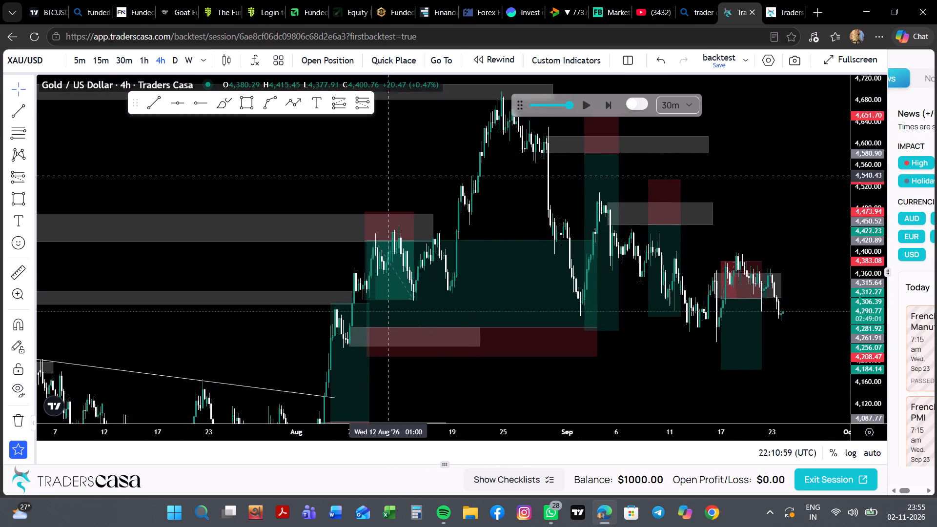
{"action": "left_click_drag", "start_coordinate": [365, 195], "coordinate": [320, 236]}
{"action": "left_click", "coordinate": [366, 102]}
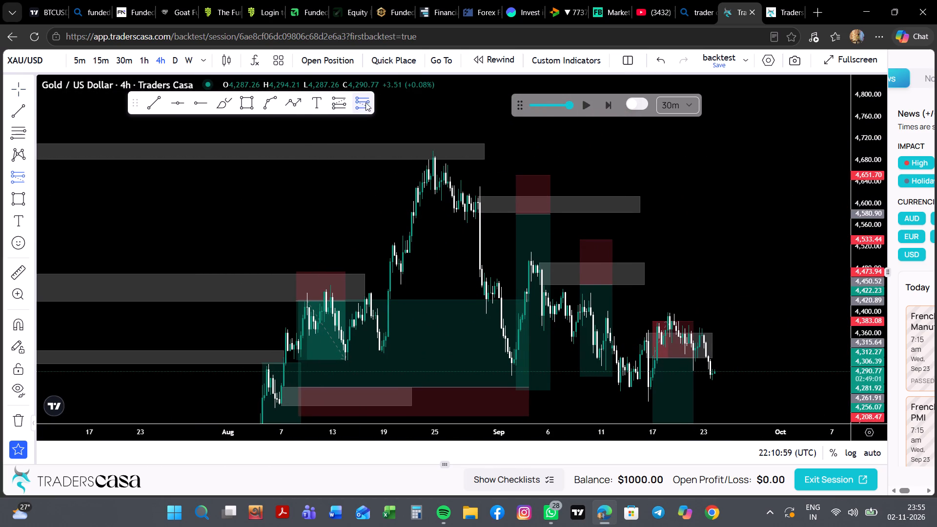
{"action": "left_click", "coordinate": [435, 159]}
{"action": "left_click", "coordinate": [382, 199]}
{"action": "right_click_drag", "start_coordinate": [382, 199], "coordinate": [383, 219]}
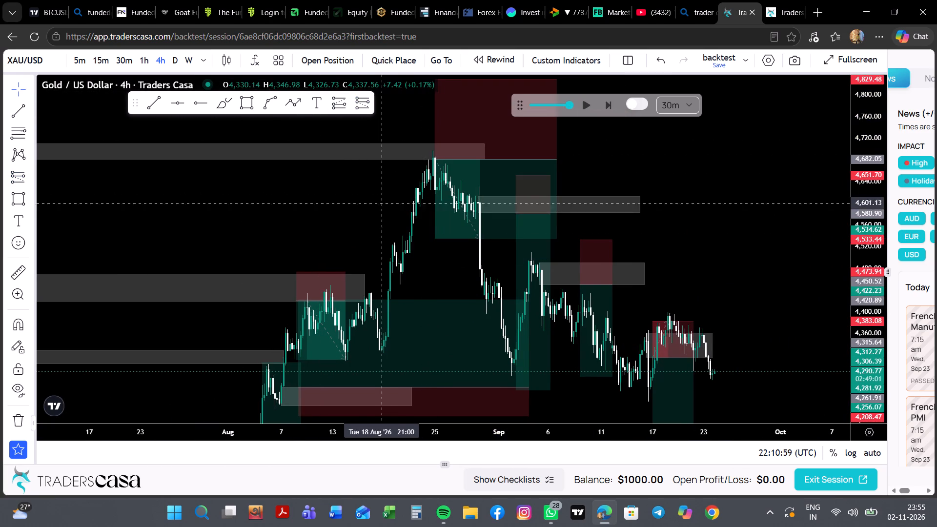
{"action": "right_click_drag", "start_coordinate": [383, 219], "coordinate": [387, 232]}
{"action": "left_click_drag", "start_coordinate": [372, 188], "coordinate": [368, 255]}
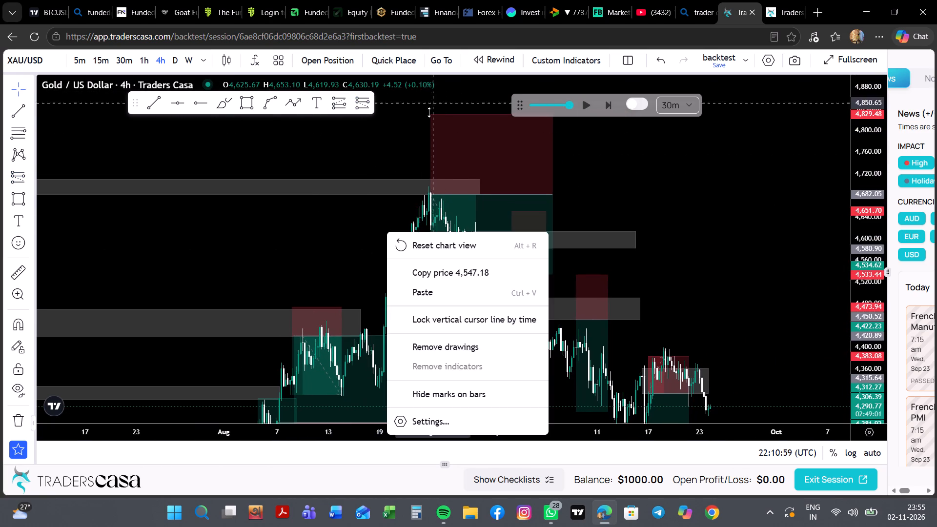
{"action": "left_click_drag", "start_coordinate": [431, 110], "coordinate": [441, 160]}
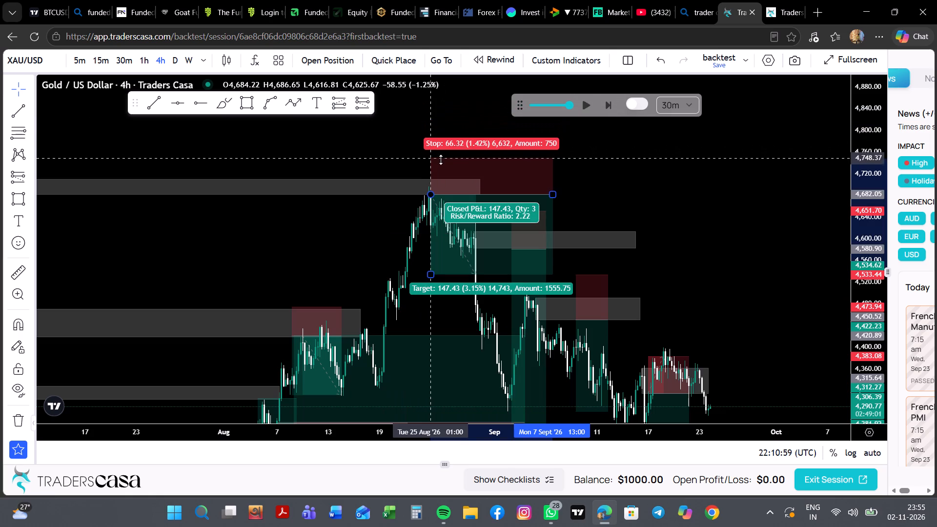
{"action": "left_click_drag", "start_coordinate": [441, 160], "coordinate": [441, 158]}
{"action": "left_click", "coordinate": [356, 218]}
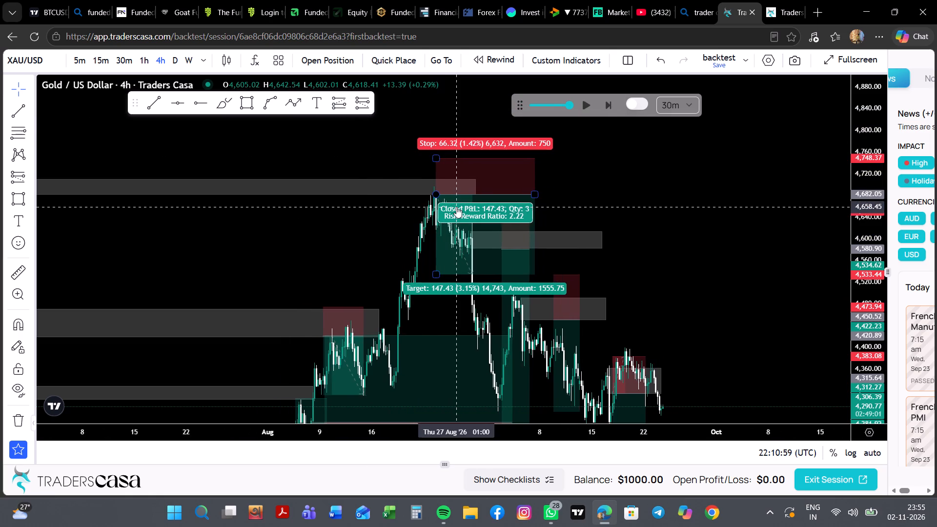
Lower the 25 August short position's target to the zone at about 3,780 and extend the position to about 29 September.
{"action": "left_click_drag", "start_coordinate": [573, 299], "coordinate": [584, 122]}
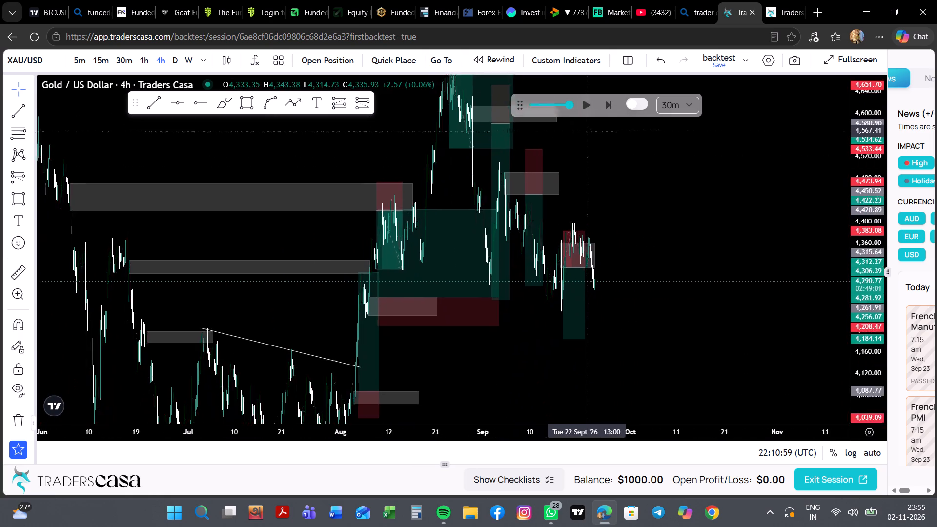
{"action": "left_click_drag", "start_coordinate": [584, 122], "coordinate": [583, 104]}
{"action": "scroll", "coordinate": [867, 380], "scroll_direction": "down", "scroll_amount": 3}
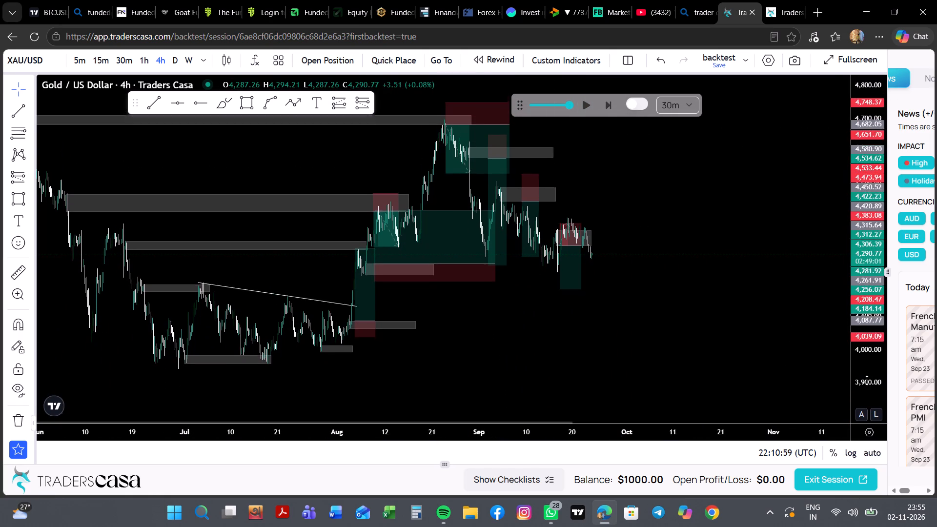
{"action": "scroll", "coordinate": [867, 380], "scroll_direction": "down", "scroll_amount": 3}
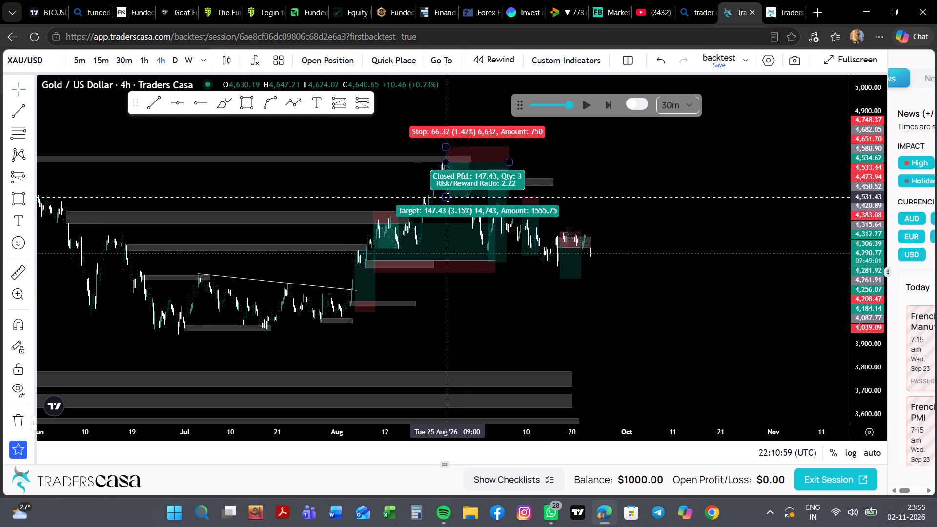
{"action": "left_click_drag", "start_coordinate": [448, 197], "coordinate": [540, 375]}
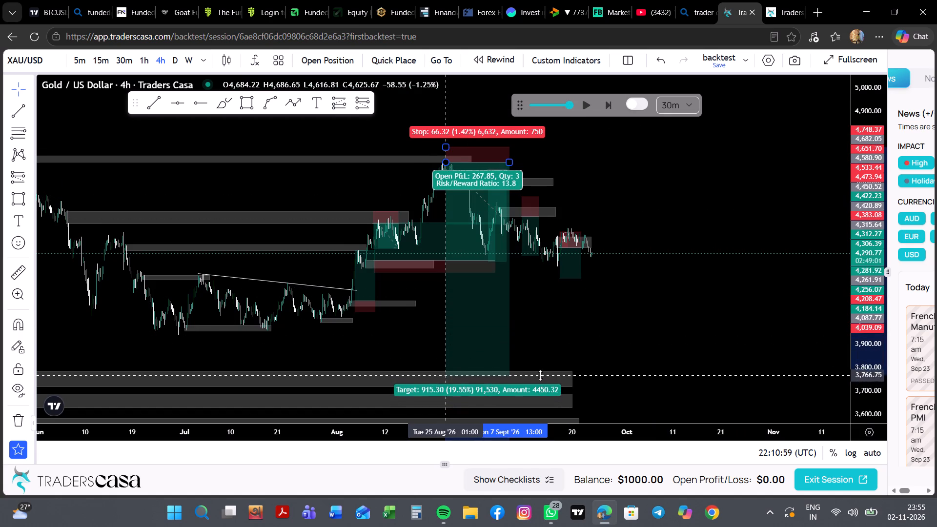
{"action": "left_click_drag", "start_coordinate": [540, 375], "coordinate": [540, 372]}
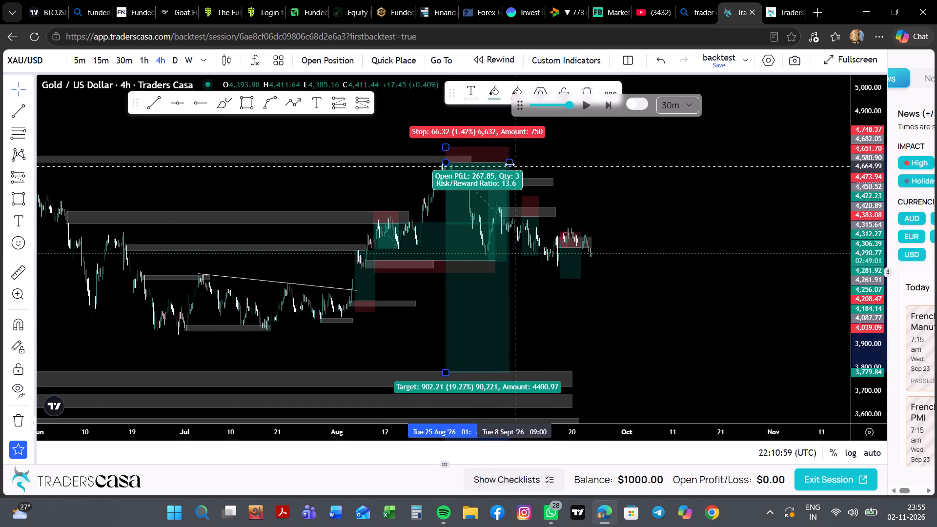
{"action": "left_click_drag", "start_coordinate": [508, 164], "coordinate": [618, 204]}
{"action": "left_click", "coordinate": [673, 236]}
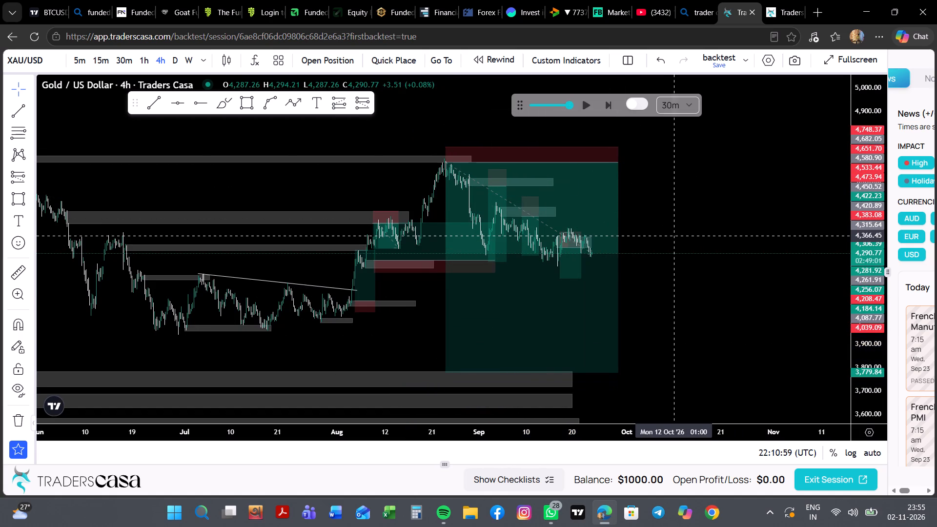
Advance the 30m-interval replay to about 14:40 UTC on 24 September 2026.
{"action": "scroll", "coordinate": [673, 236], "scroll_direction": "up", "scroll_amount": 1}
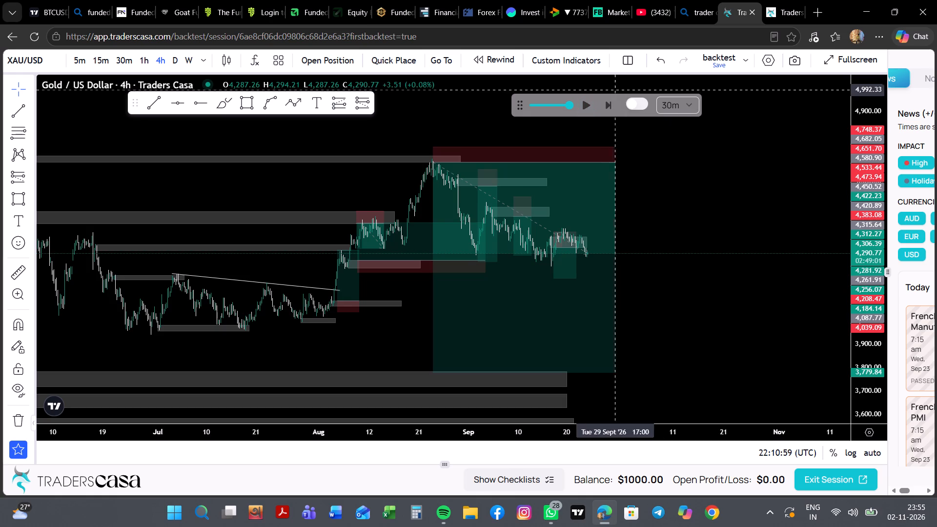
{"action": "left_click", "coordinate": [584, 106]}
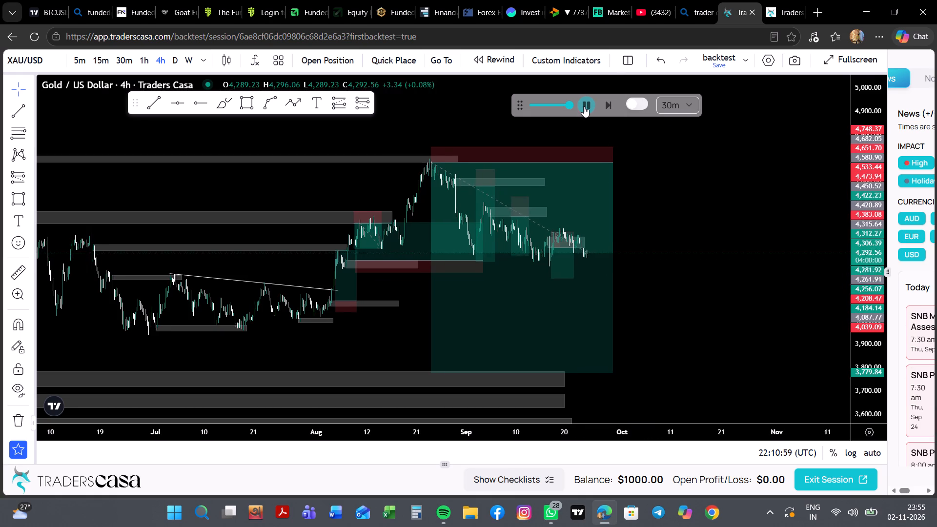
{"action": "left_click", "coordinate": [584, 106]}
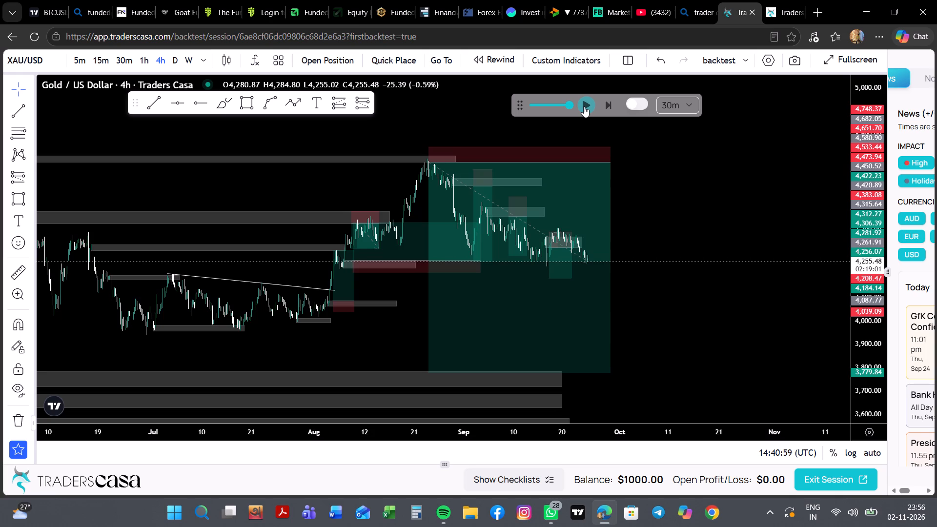
Advance the 30m-interval replay to about 19:10 UTC on 29 September 2026.
{"action": "right_click", "coordinate": [584, 106]}
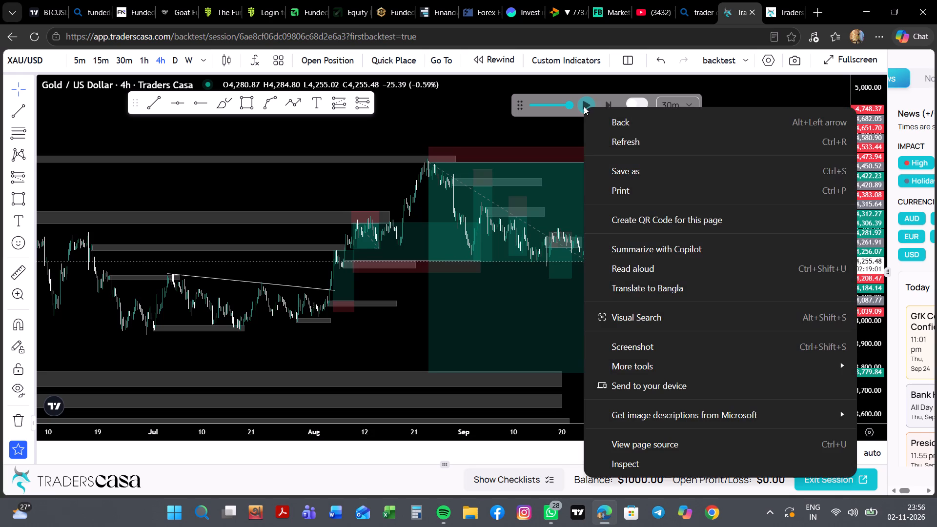
{"action": "left_click", "coordinate": [550, 125]}
{"action": "left_click", "coordinate": [585, 100]}
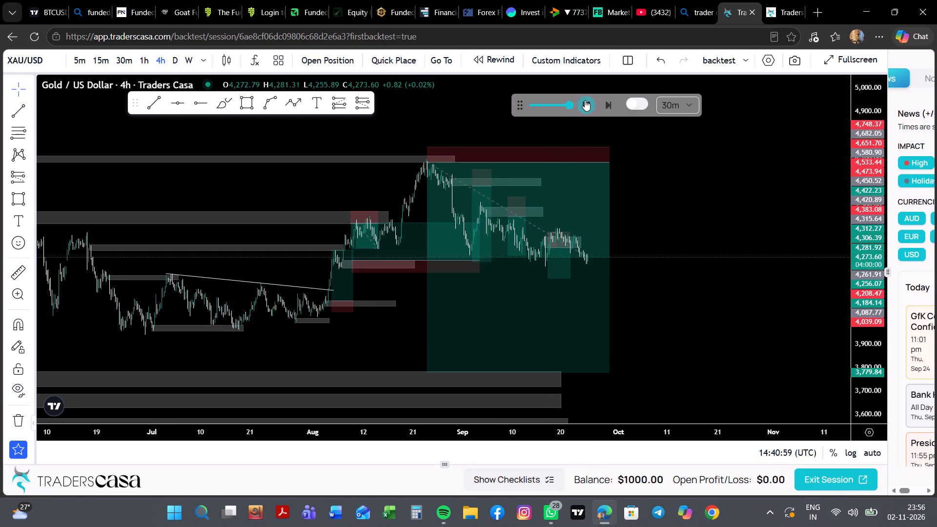
{"action": "scroll", "coordinate": [635, 284], "scroll_direction": "up", "scroll_amount": 3}
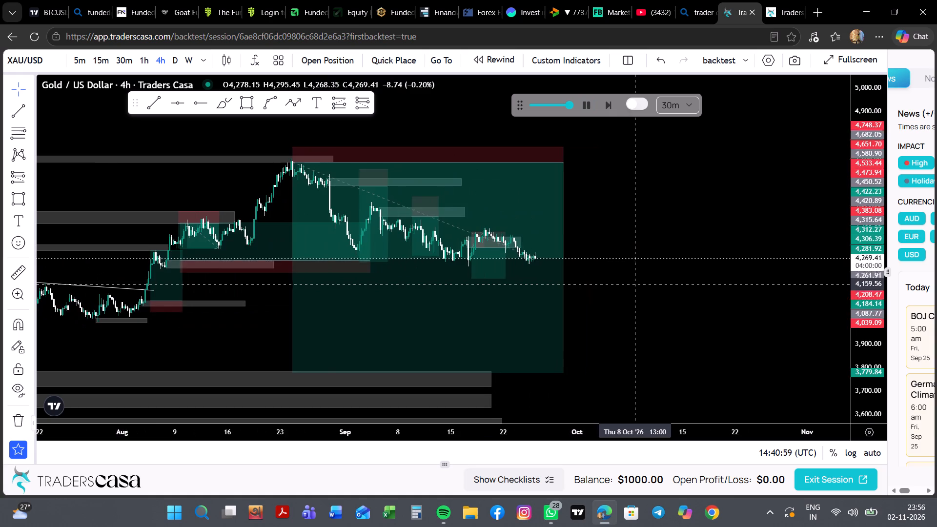
{"action": "scroll", "coordinate": [635, 284], "scroll_direction": "up", "scroll_amount": 2}
{"action": "scroll", "coordinate": [635, 284], "scroll_direction": "right", "scroll_amount": 1}
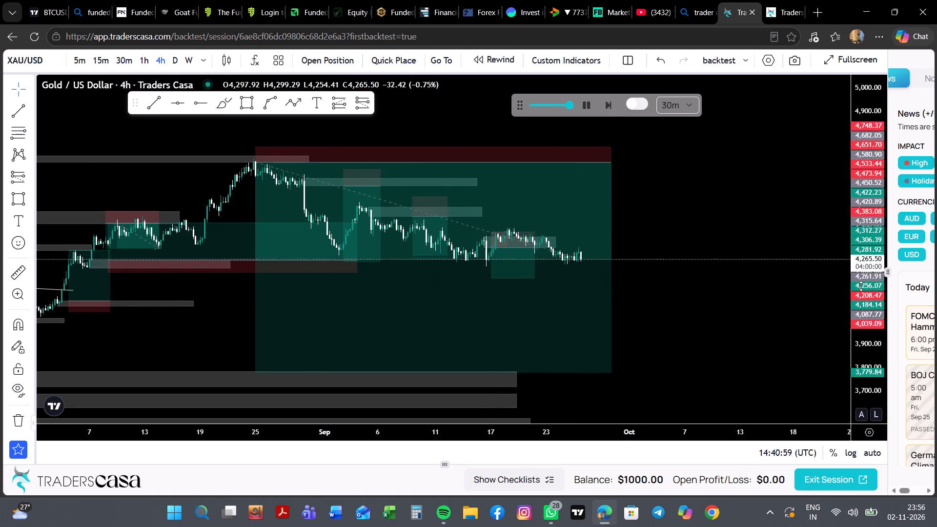
{"action": "scroll", "coordinate": [861, 285], "scroll_direction": "up", "scroll_amount": 7}
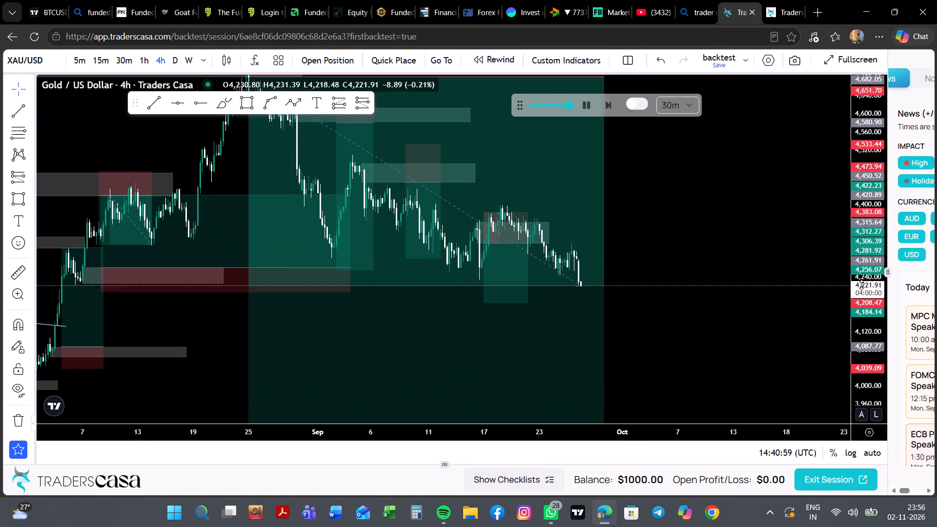
{"action": "scroll", "coordinate": [861, 285], "scroll_direction": "up", "scroll_amount": 1}
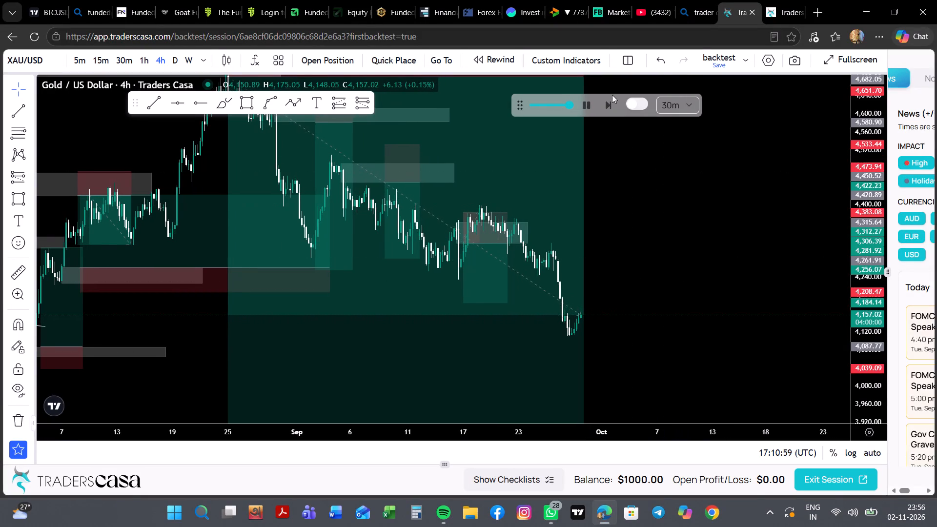
{"action": "left_click", "coordinate": [587, 103]}
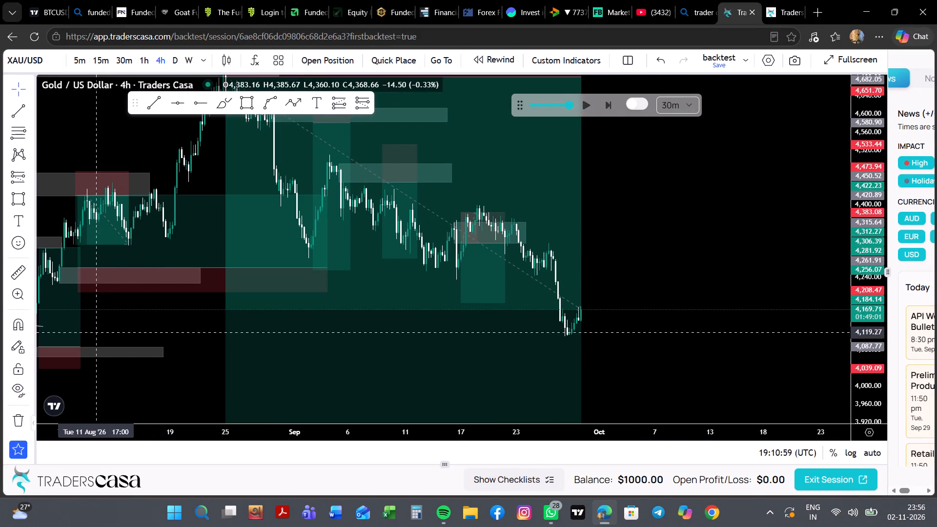
Raise the 5 August zone's upper edge to about 4,133 and extend the zone to about 30 September.
{"action": "left_click_drag", "start_coordinate": [134, 328], "coordinate": [249, 299]}
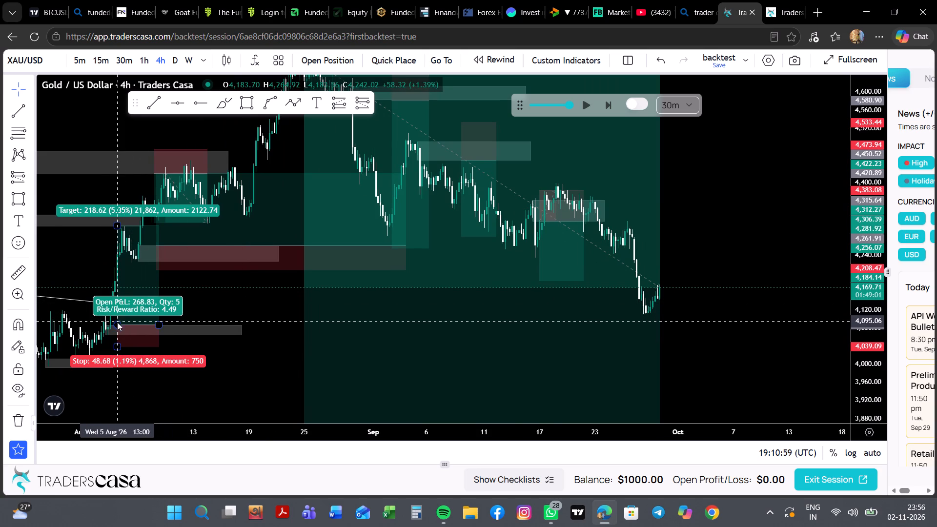
{"action": "left_click_drag", "start_coordinate": [107, 323], "coordinate": [110, 304]}
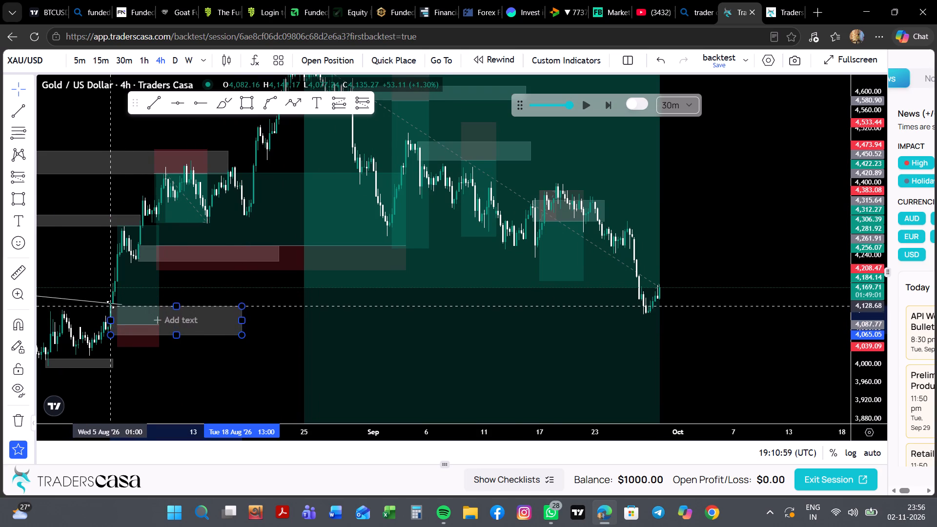
{"action": "left_click_drag", "start_coordinate": [110, 304], "coordinate": [110, 304]}
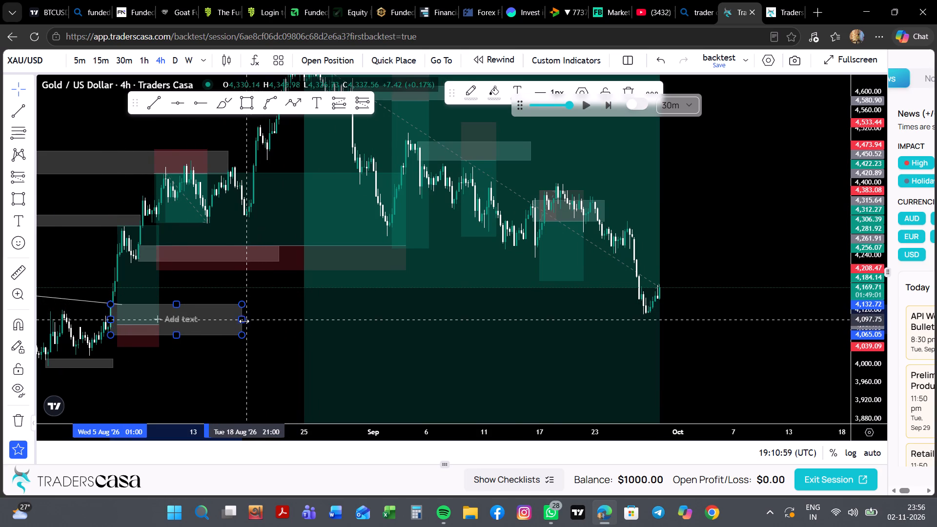
{"action": "left_click_drag", "start_coordinate": [242, 321], "coordinate": [673, 362]}
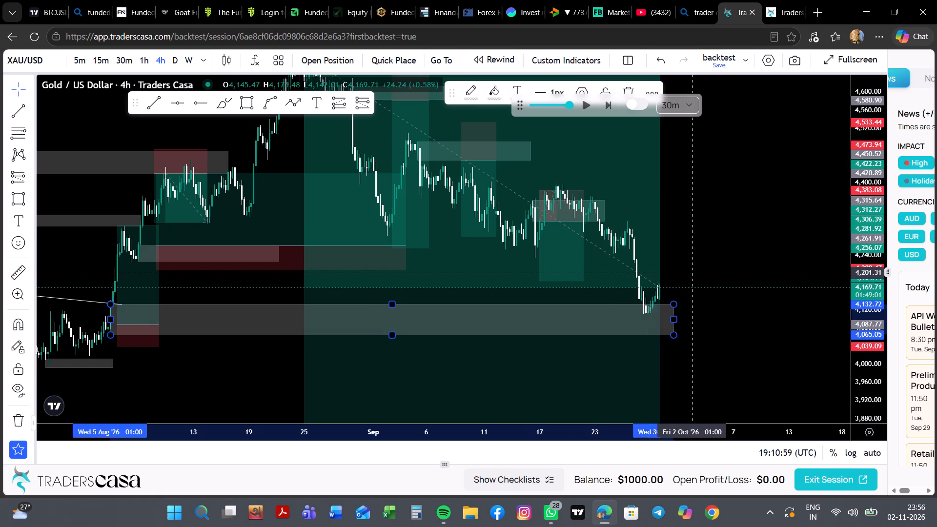
{"action": "left_click", "coordinate": [690, 273]}
Draw a zone at the 25 September drop between about 4,271 and 4,299, extending to about 7 October.
{"action": "scroll", "coordinate": [690, 273], "scroll_direction": "up", "scroll_amount": 1}
{"action": "left_click_drag", "start_coordinate": [700, 266], "coordinate": [598, 251]}
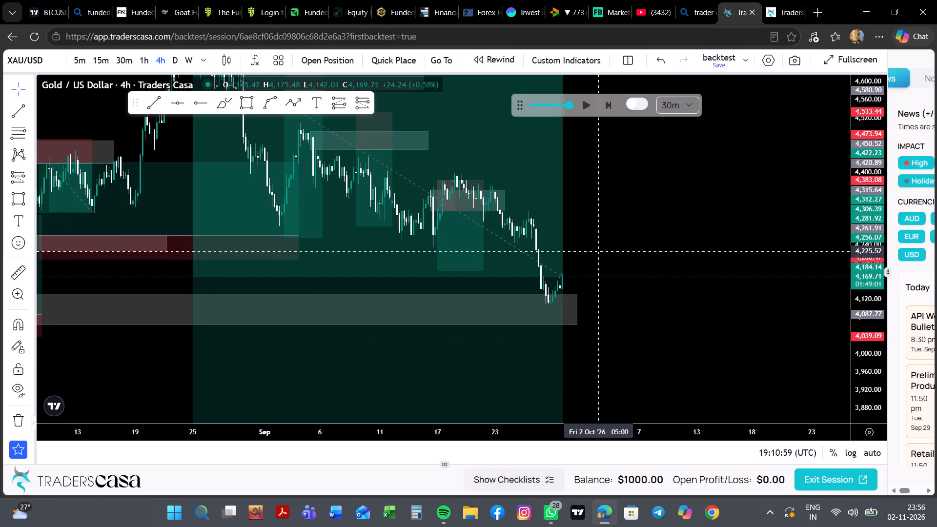
{"action": "left_click", "coordinate": [247, 101]}
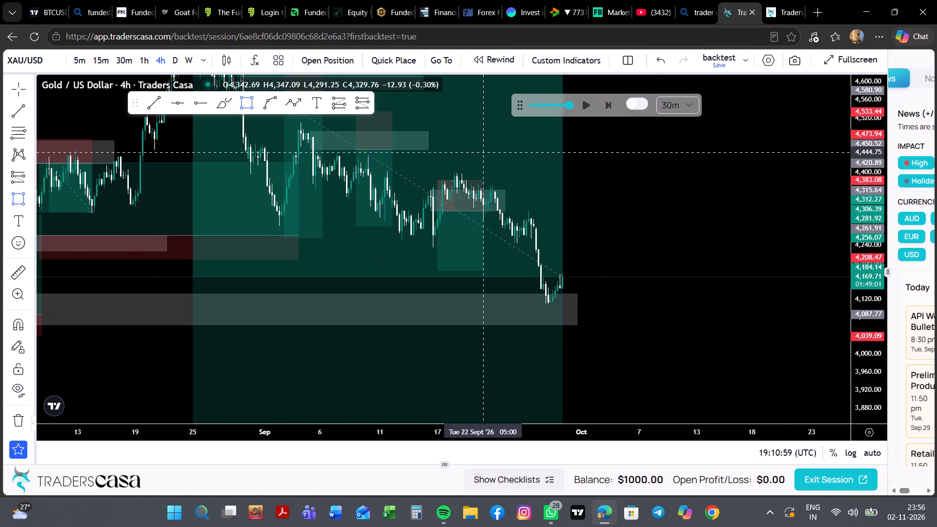
{"action": "left_click", "coordinate": [530, 218]}
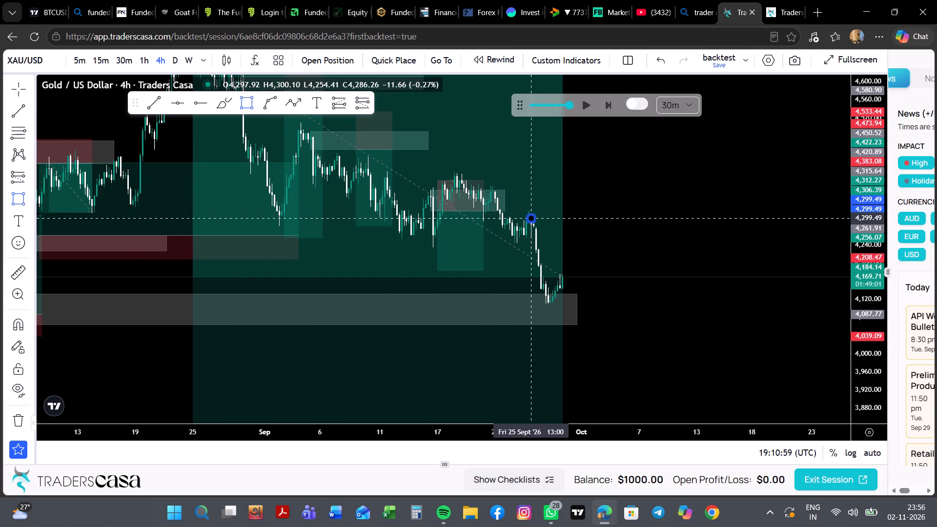
{"action": "left_click", "coordinate": [572, 231]}
{"action": "left_click_drag", "start_coordinate": [573, 224], "coordinate": [694, 224]}
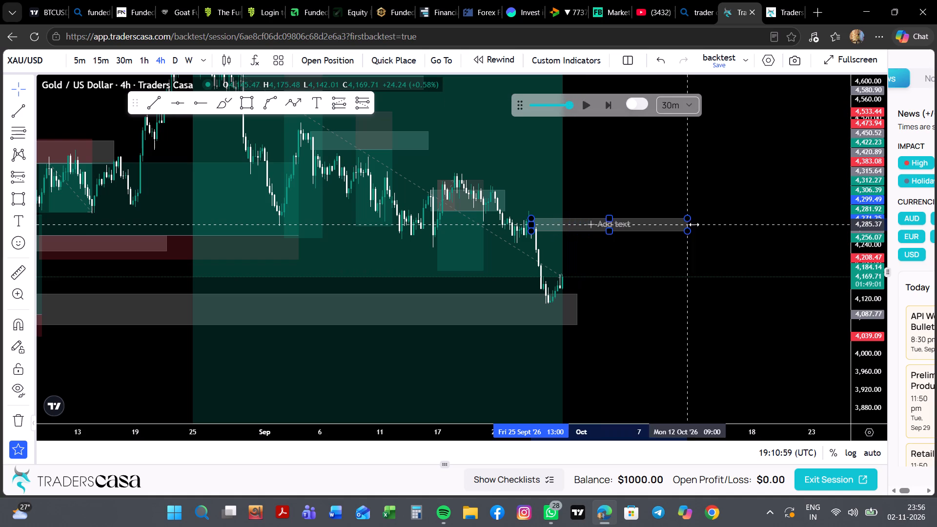
{"action": "left_click_drag", "start_coordinate": [694, 224], "coordinate": [694, 225]}
{"action": "left_click", "coordinate": [664, 268]}
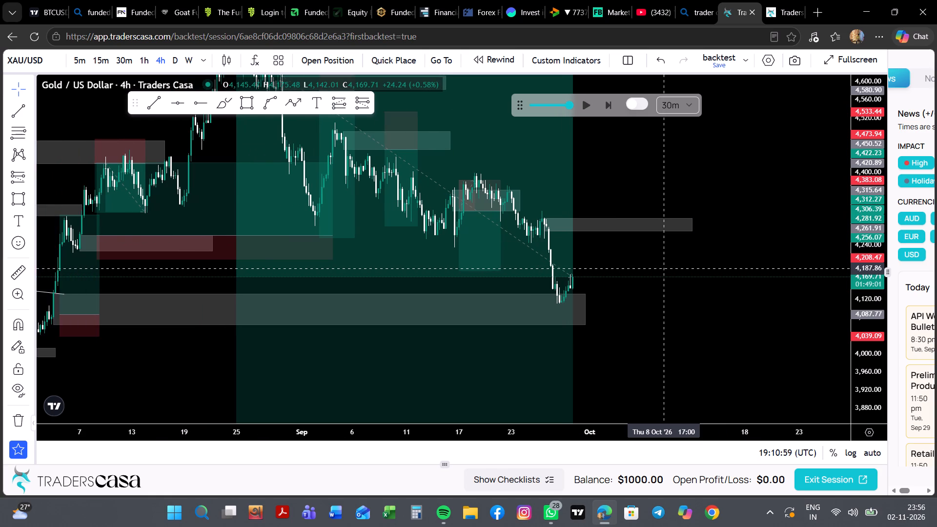
{"action": "left_click_drag", "start_coordinate": [692, 223], "coordinate": [644, 223]}
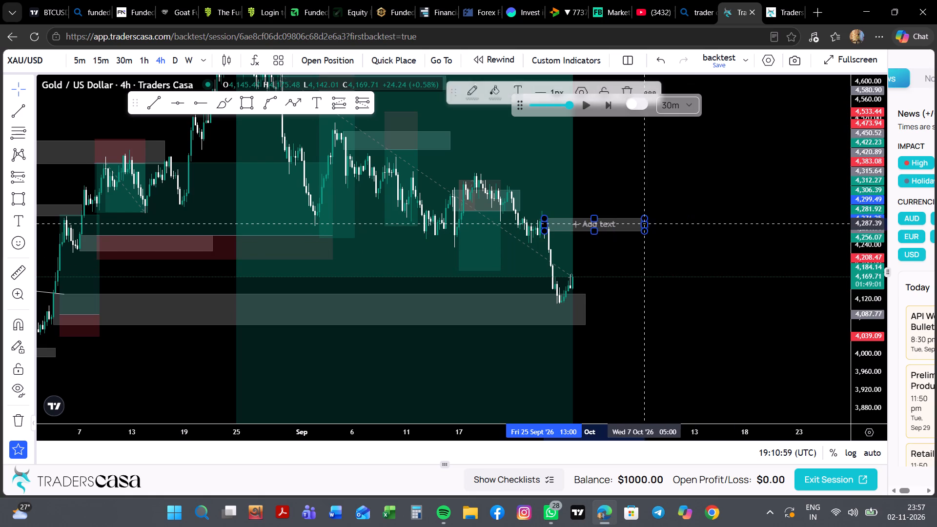
{"action": "left_click", "coordinate": [672, 252]}
On the 15m chart, place a long position at the 5 August zone's upper edge from 28 September, entry about 4,133.
{"action": "scroll", "coordinate": [672, 252], "scroll_direction": "right", "scroll_amount": 1}
{"action": "scroll", "coordinate": [672, 252], "scroll_direction": "up", "scroll_amount": 1}
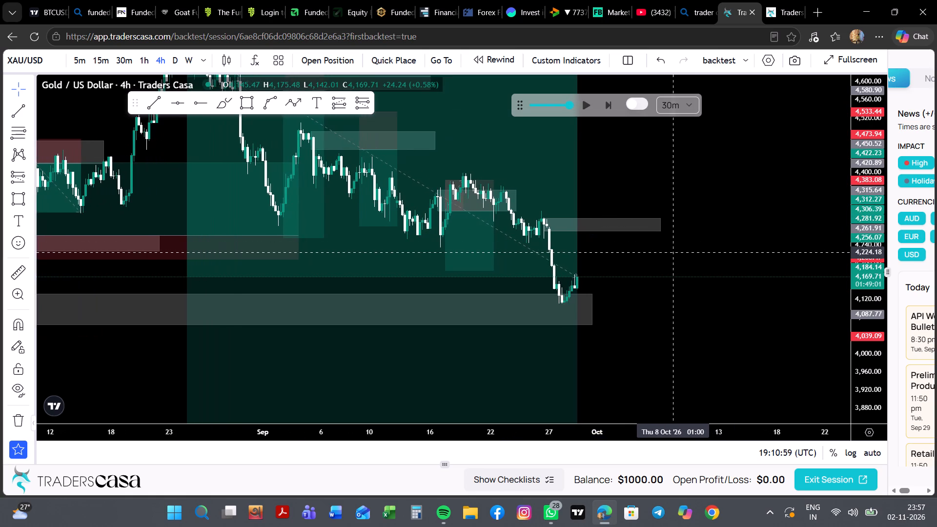
{"action": "scroll", "coordinate": [672, 252], "scroll_direction": "right", "scroll_amount": 2}
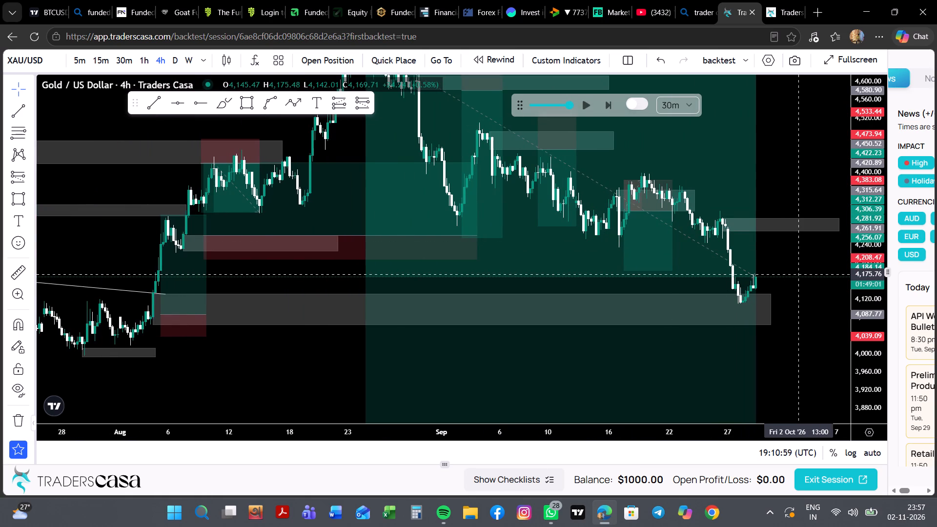
{"action": "left_click_drag", "start_coordinate": [798, 275], "coordinate": [669, 233]}
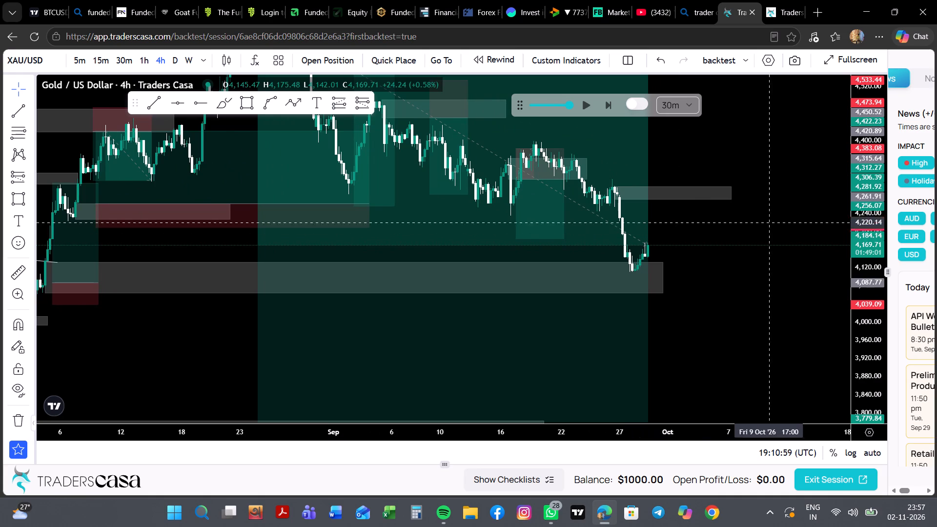
{"action": "scroll", "coordinate": [872, 260], "scroll_direction": "up", "scroll_amount": 2}
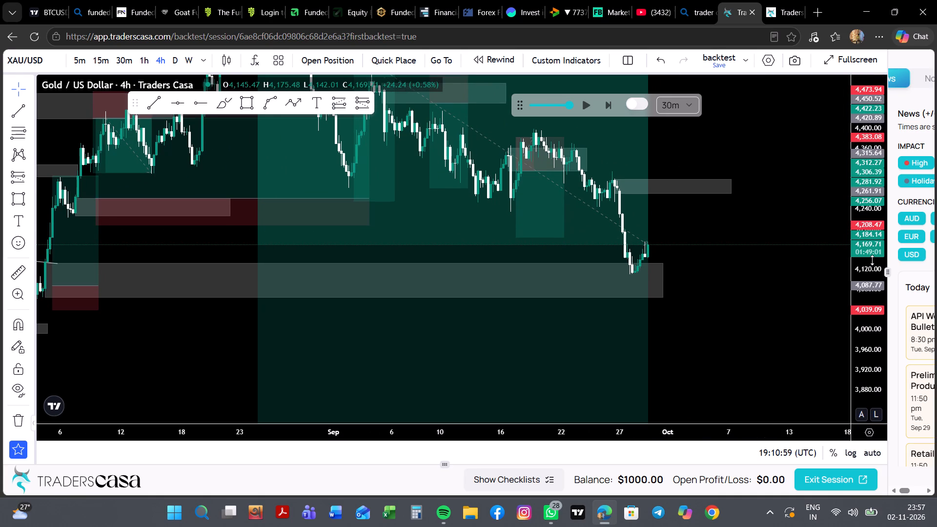
{"action": "left_click_drag", "start_coordinate": [773, 254], "coordinate": [768, 265]}
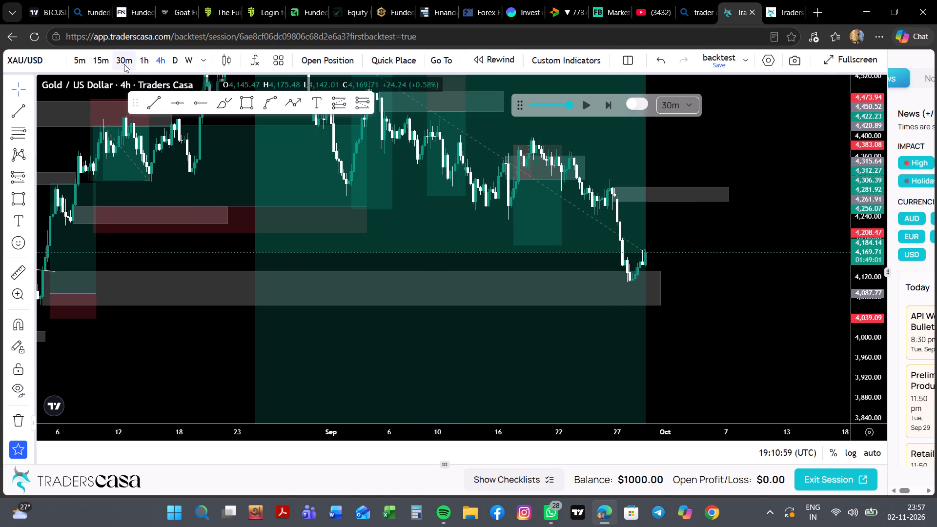
{"action": "left_click", "coordinate": [103, 63]}
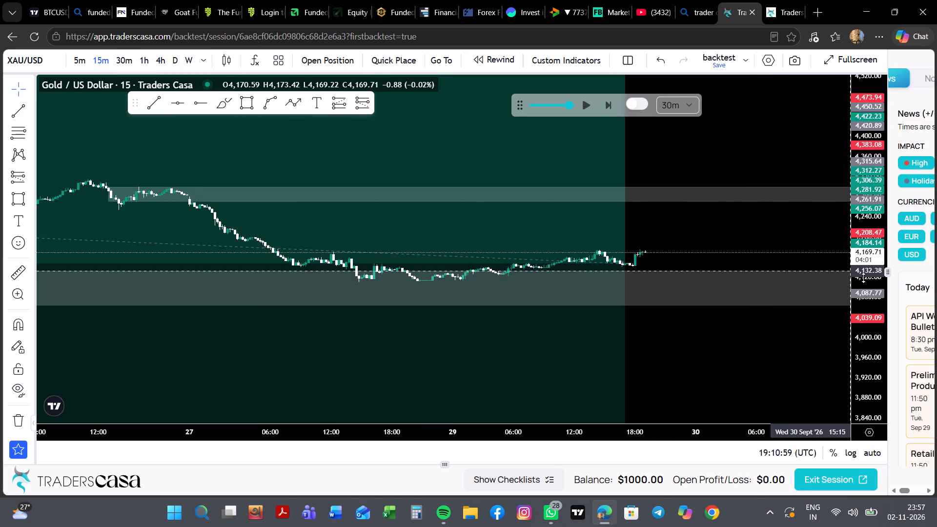
{"action": "scroll", "coordinate": [865, 277], "scroll_direction": "up", "scroll_amount": 12}
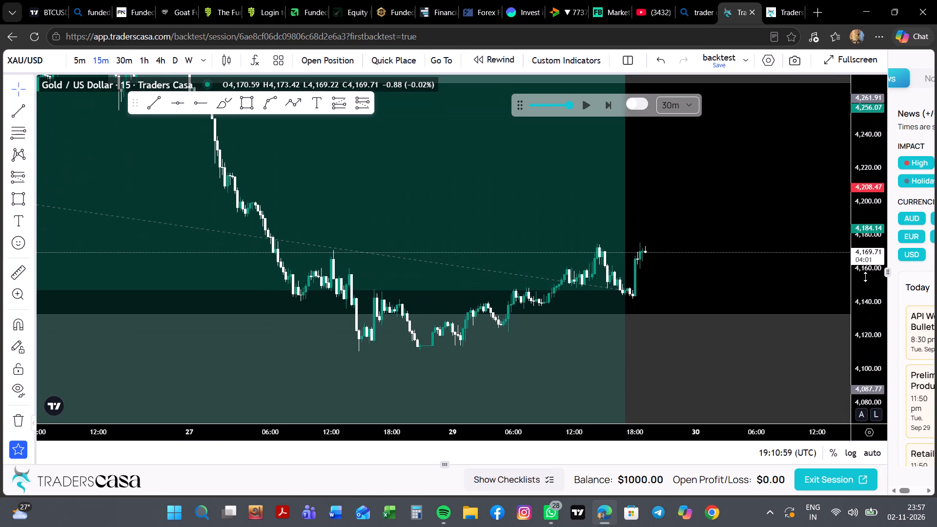
{"action": "scroll", "coordinate": [865, 277], "scroll_direction": "up", "scroll_amount": 3}
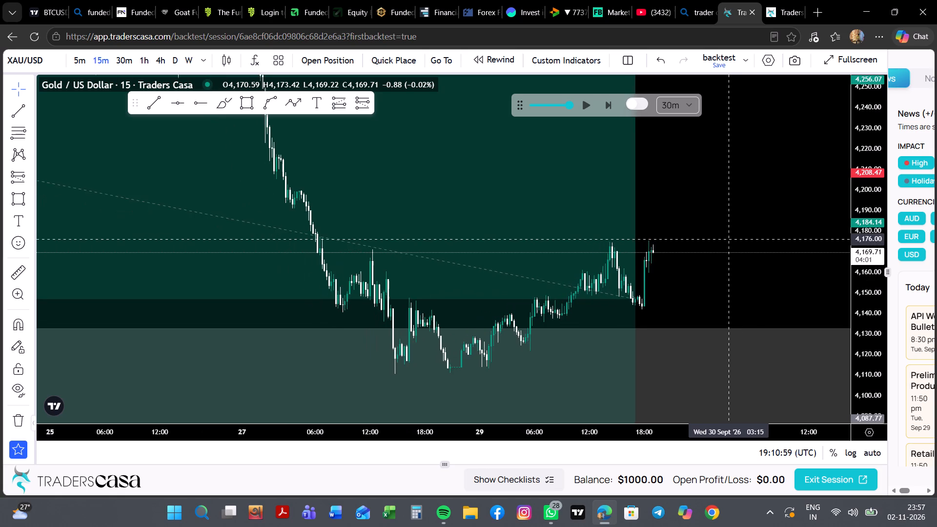
{"action": "left_click_drag", "start_coordinate": [729, 314], "coordinate": [703, 239]}
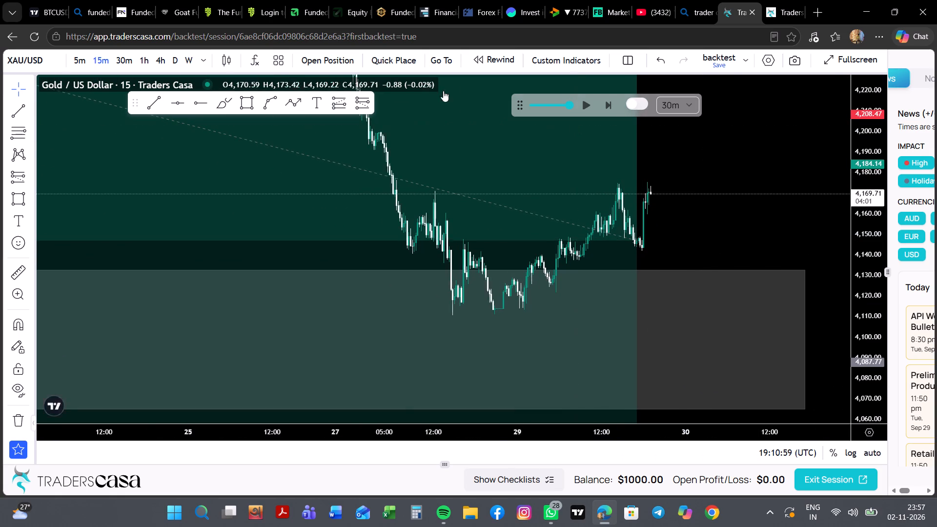
{"action": "left_click", "coordinate": [364, 102]}
{"action": "left_click", "coordinate": [334, 102]}
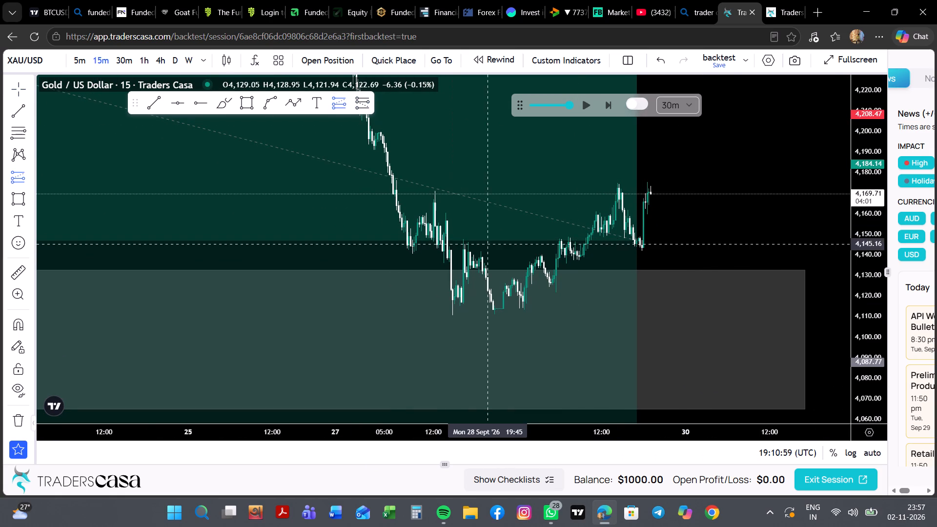
{"action": "left_click", "coordinate": [449, 269]}
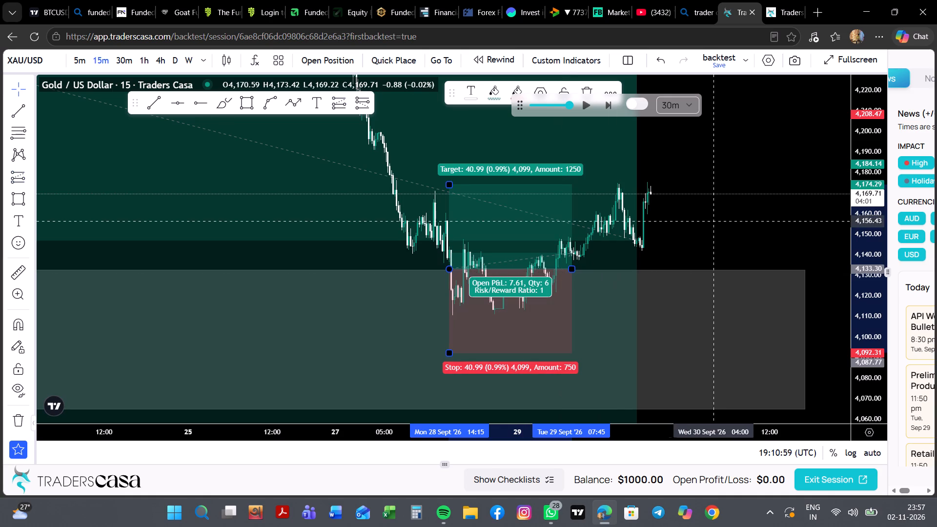
{"action": "left_click", "coordinate": [718, 230]}
Set the 28 September long position's stop below the zone at about 4,059 and its target to about 4,274.
{"action": "left_click_drag", "start_coordinate": [717, 239], "coordinate": [741, 160]}
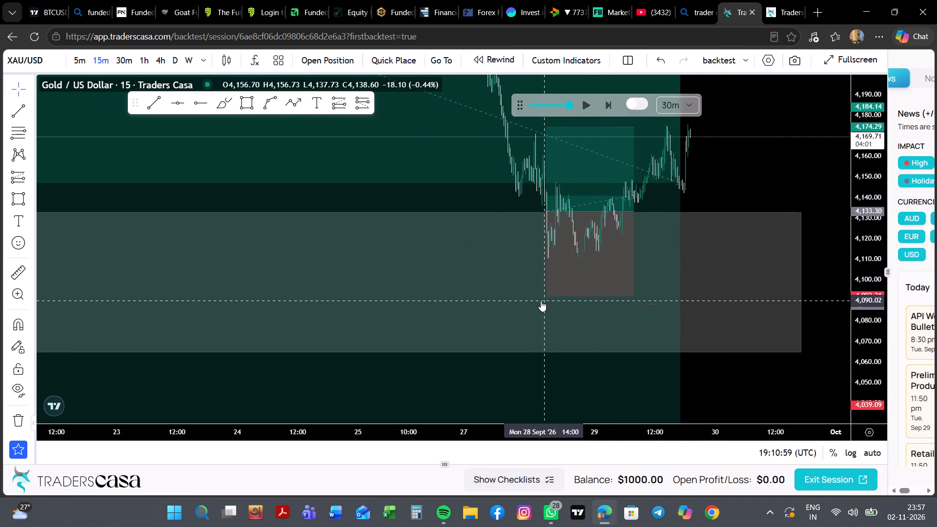
{"action": "left_click_drag", "start_coordinate": [545, 295], "coordinate": [593, 365]}
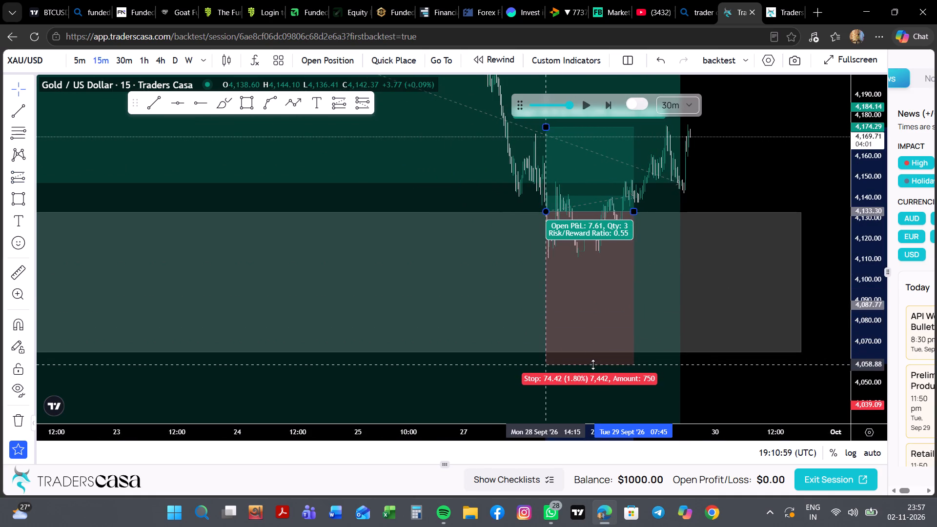
{"action": "left_click_drag", "start_coordinate": [593, 365], "coordinate": [592, 363]}
{"action": "left_click", "coordinate": [734, 183]}
{"action": "left_click_drag", "start_coordinate": [749, 162], "coordinate": [680, 351]}
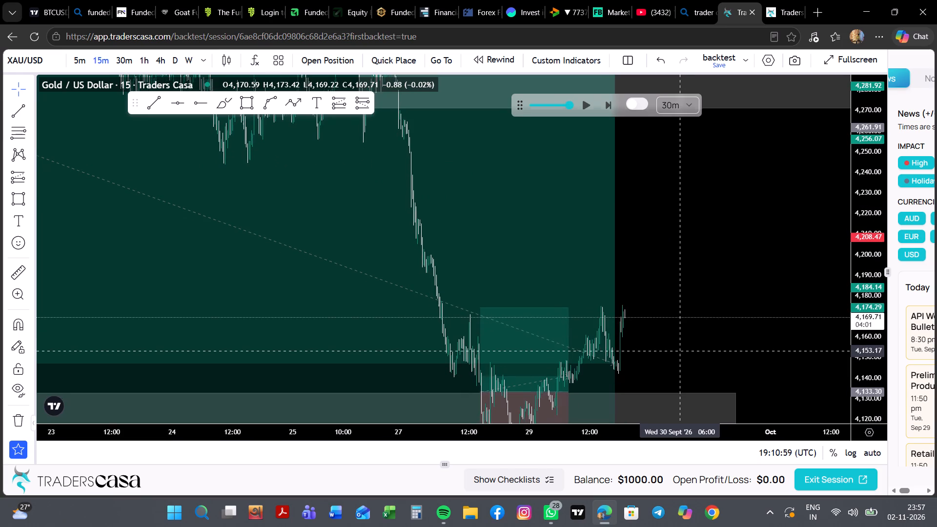
{"action": "left_click_drag", "start_coordinate": [481, 306], "coordinate": [680, 124]}
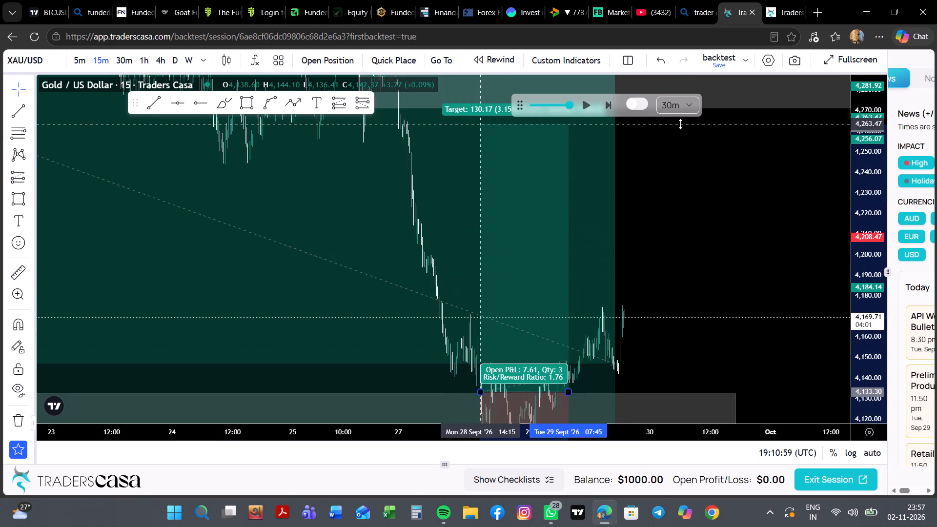
{"action": "left_click_drag", "start_coordinate": [680, 124], "coordinate": [683, 109]}
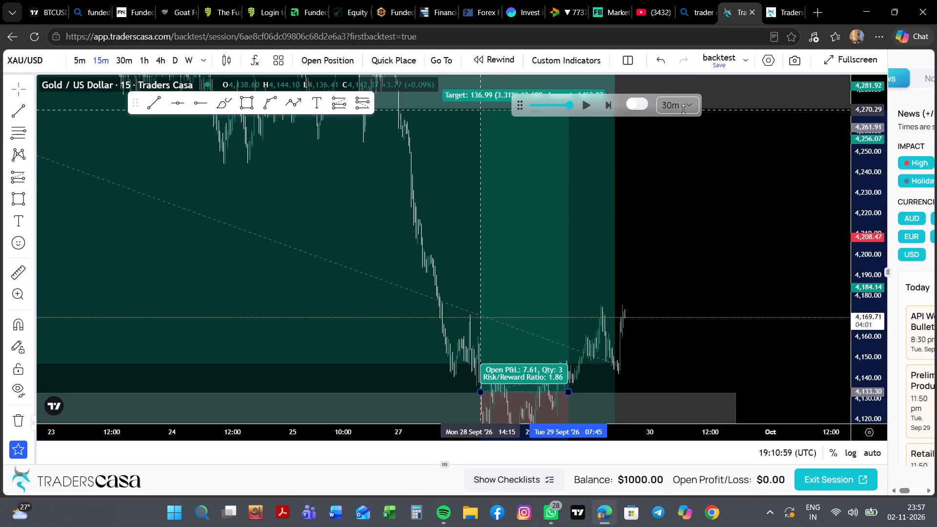
{"action": "left_click_drag", "start_coordinate": [683, 109], "coordinate": [683, 102]}
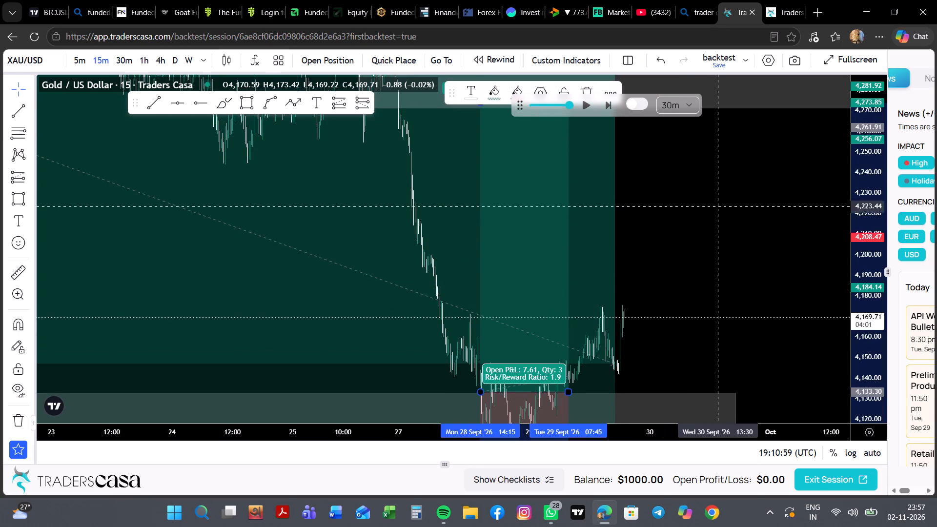
{"action": "left_click", "coordinate": [712, 249]}
On the 30m chart, extend the 28 September long position's end to about 30 September.
{"action": "left_click", "coordinate": [121, 54]}
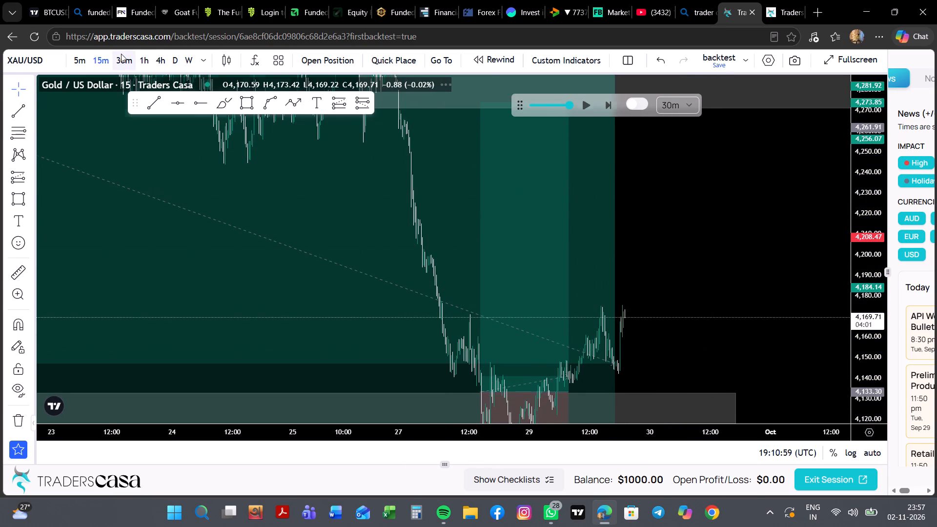
{"action": "scroll", "coordinate": [703, 252], "scroll_direction": "up", "scroll_amount": 2}
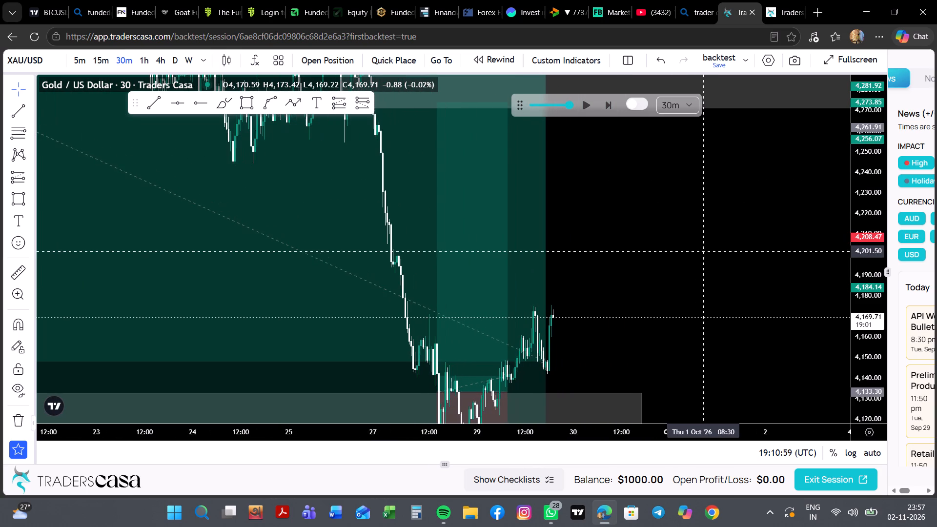
{"action": "scroll", "coordinate": [703, 252], "scroll_direction": "up", "scroll_amount": 1}
{"action": "left_click_drag", "start_coordinate": [674, 348], "coordinate": [669, 262]}
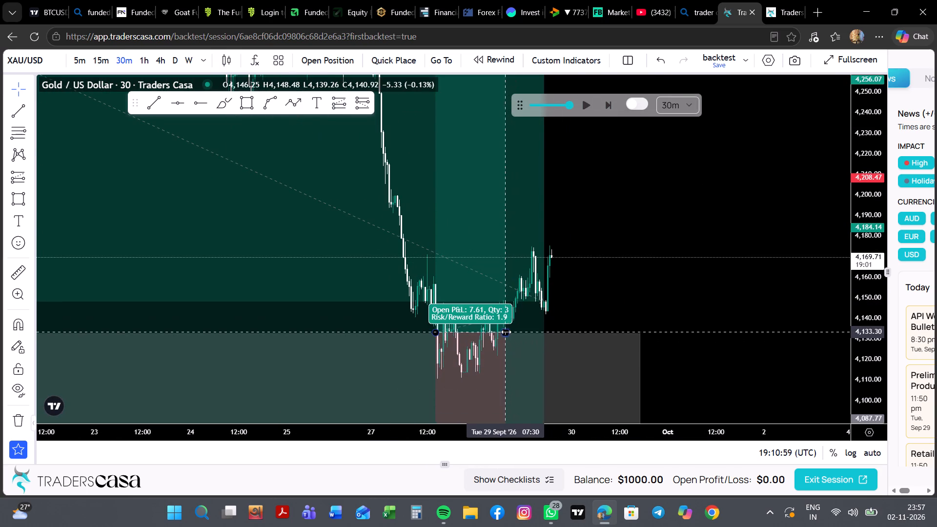
{"action": "left_click_drag", "start_coordinate": [506, 332], "coordinate": [655, 325]}
{"action": "left_click", "coordinate": [716, 209]}
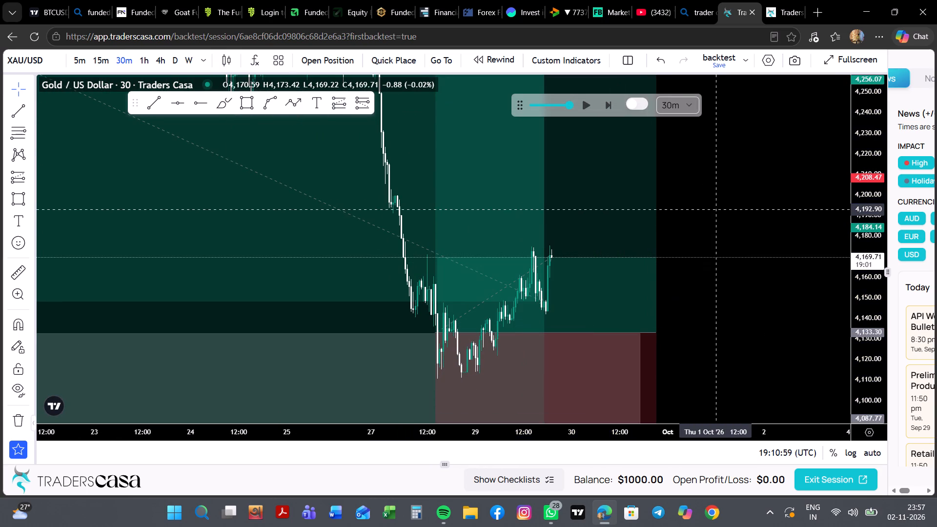
Replay the 30m chart forward from 29 September to early 1 October, pausing once along the way.
{"action": "left_click_drag", "start_coordinate": [716, 209], "coordinate": [719, 271]}
{"action": "left_click", "coordinate": [588, 105]}
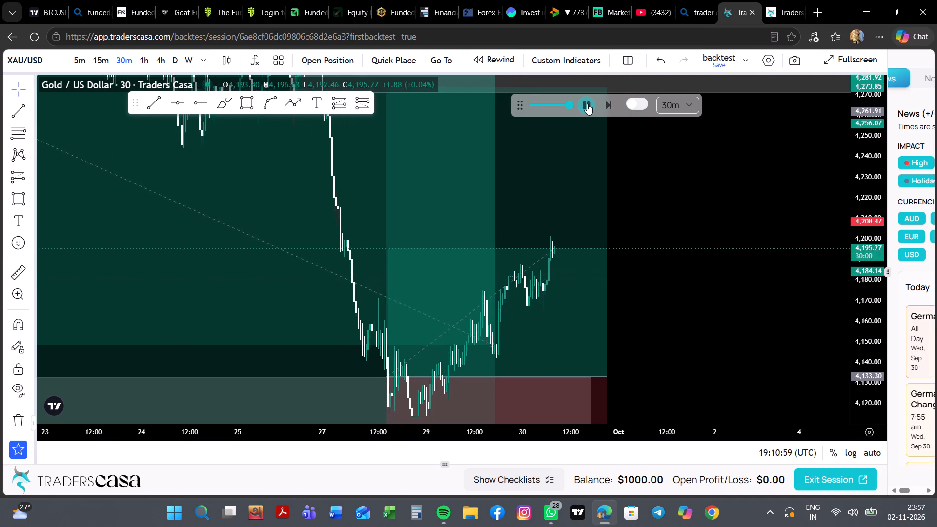
{"action": "left_click", "coordinate": [587, 104]}
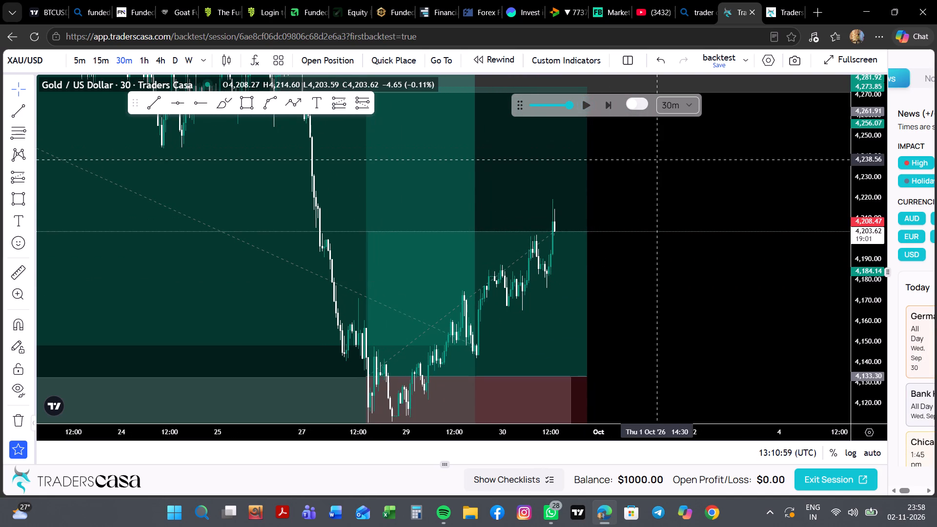
{"action": "left_click_drag", "start_coordinate": [676, 182], "coordinate": [671, 266]}
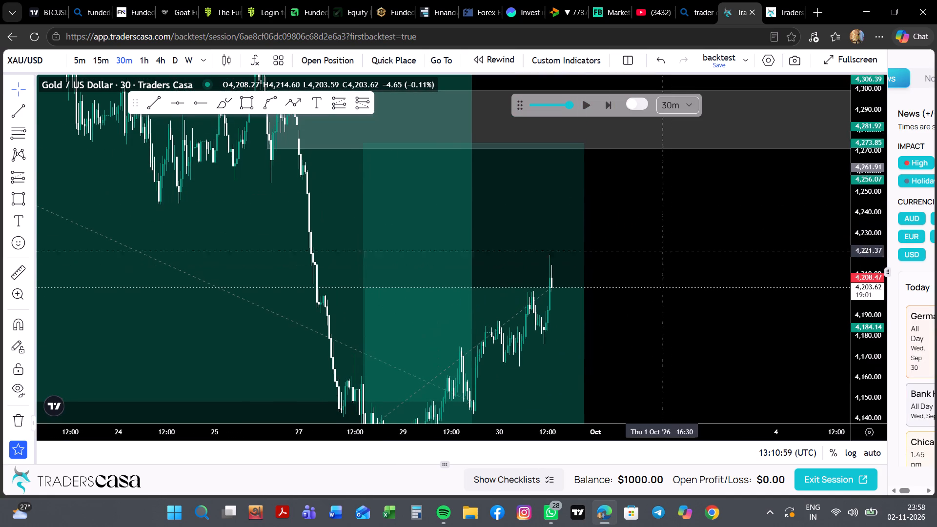
{"action": "left_click", "coordinate": [582, 117]}
{"action": "left_click", "coordinate": [585, 109]}
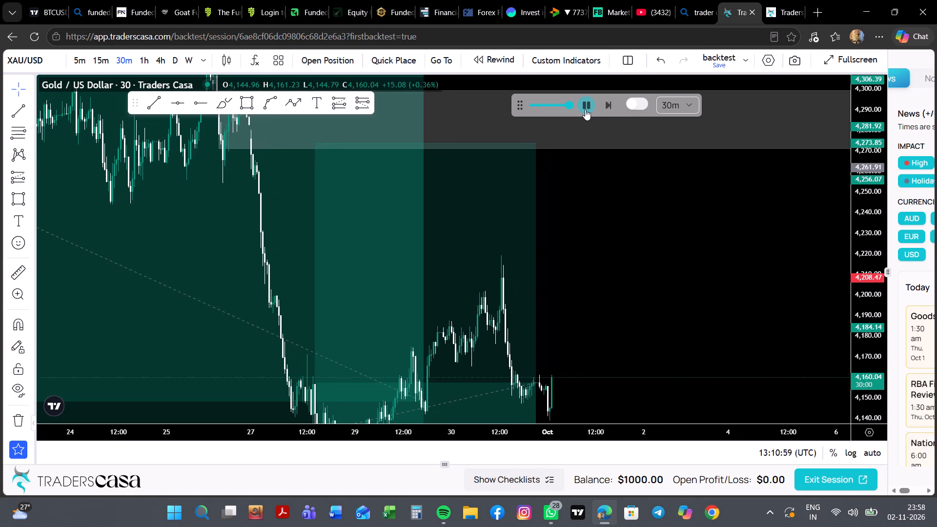
{"action": "left_click", "coordinate": [585, 109]}
Draw a narrow zone from 5 August along the existing 5 August zone's upper edge, between about 4,128 and 4,133.
{"action": "left_click_drag", "start_coordinate": [618, 301], "coordinate": [661, 178]}
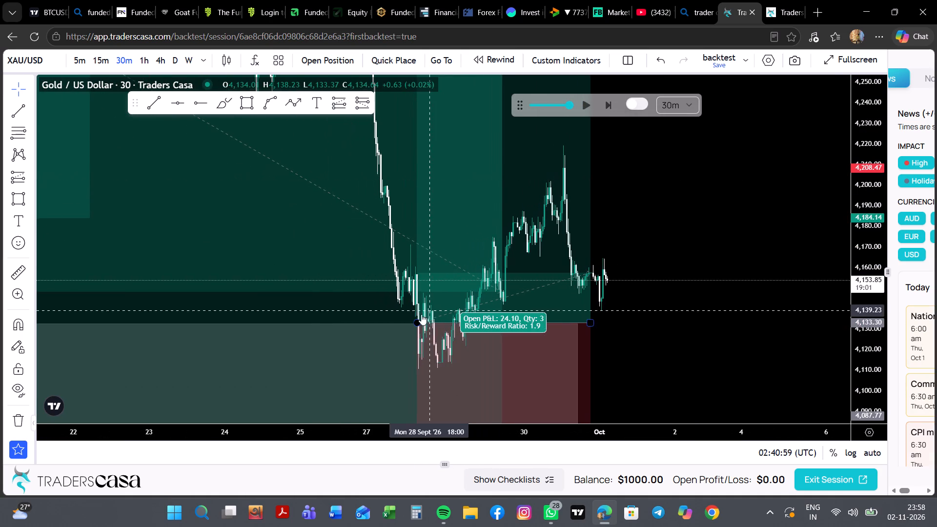
{"action": "scroll", "coordinate": [379, 349], "scroll_direction": "right", "scroll_amount": 9}
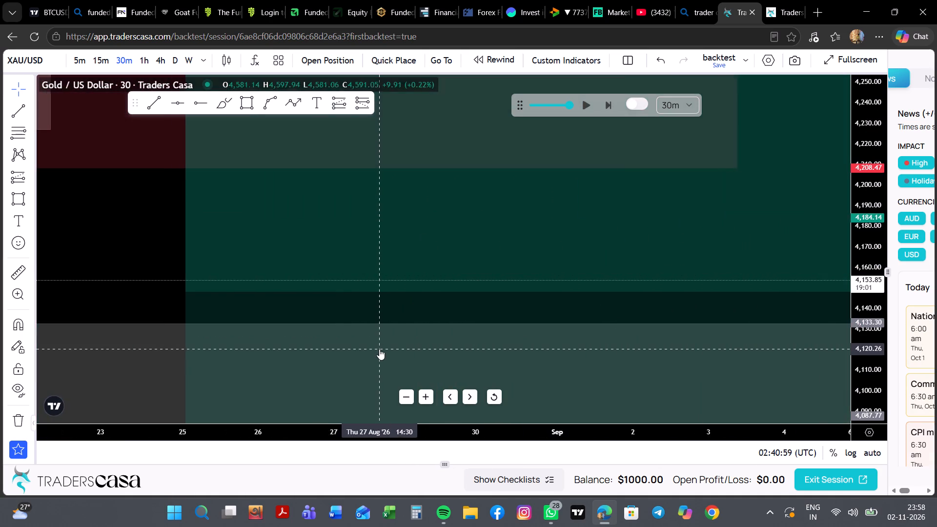
{"action": "scroll", "coordinate": [379, 349], "scroll_direction": "right", "scroll_amount": 6}
{"action": "scroll", "coordinate": [379, 349], "scroll_direction": "up", "scroll_amount": 1}
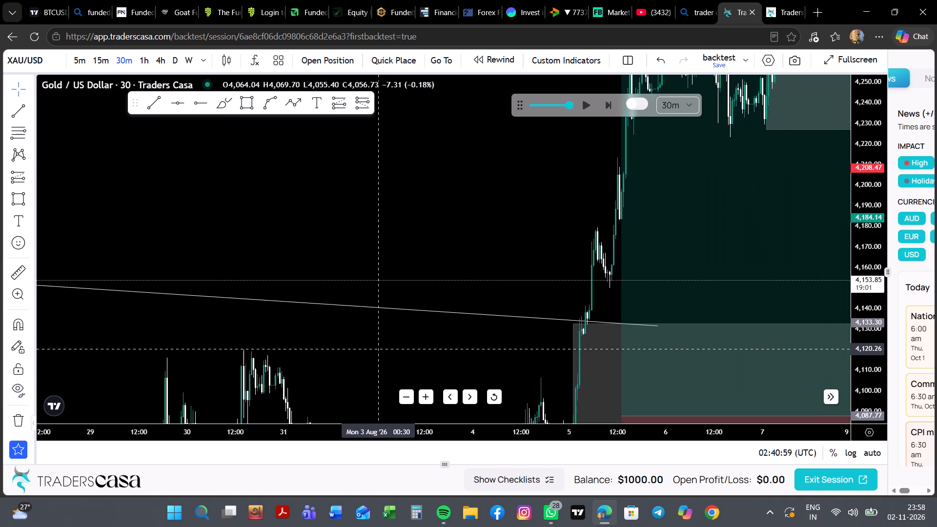
{"action": "scroll", "coordinate": [379, 349], "scroll_direction": "up", "scroll_amount": 1}
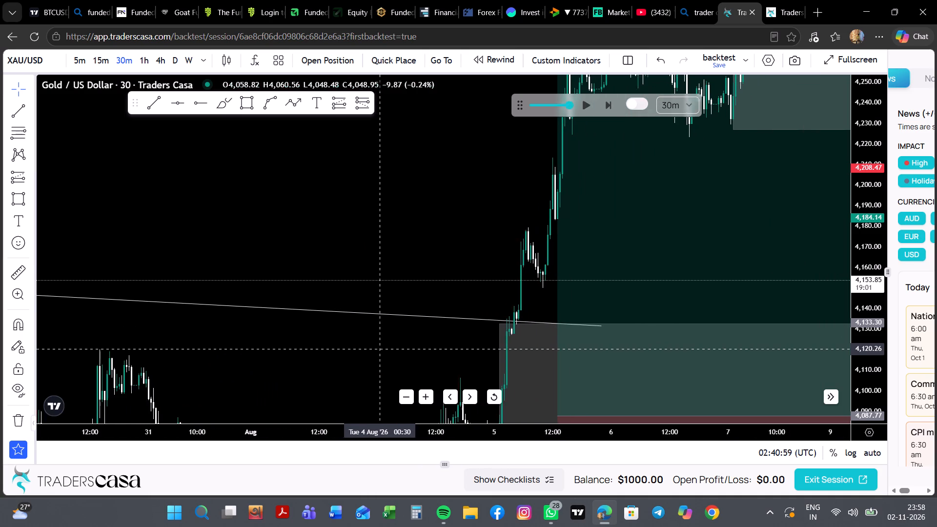
{"action": "scroll", "coordinate": [379, 349], "scroll_direction": "up", "scroll_amount": 1}
{"action": "left_click", "coordinate": [248, 105]}
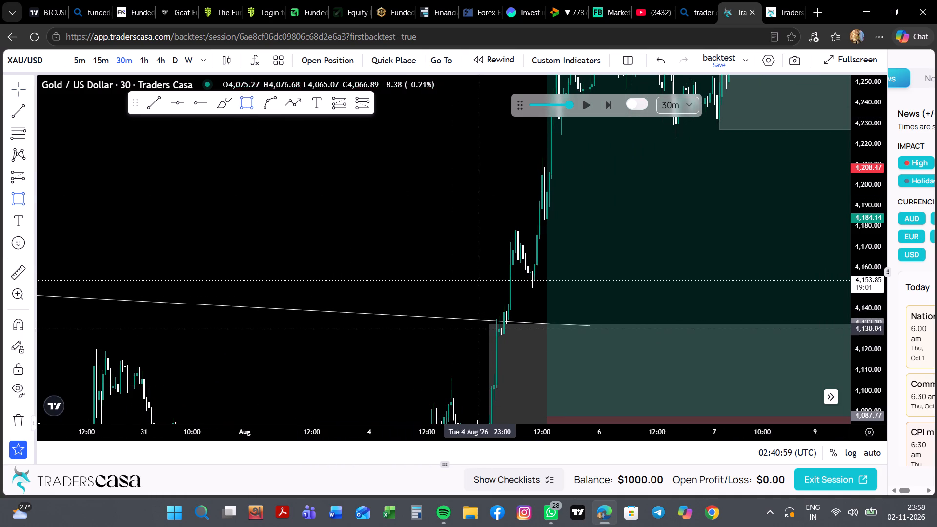
{"action": "left_click", "coordinate": [488, 334]}
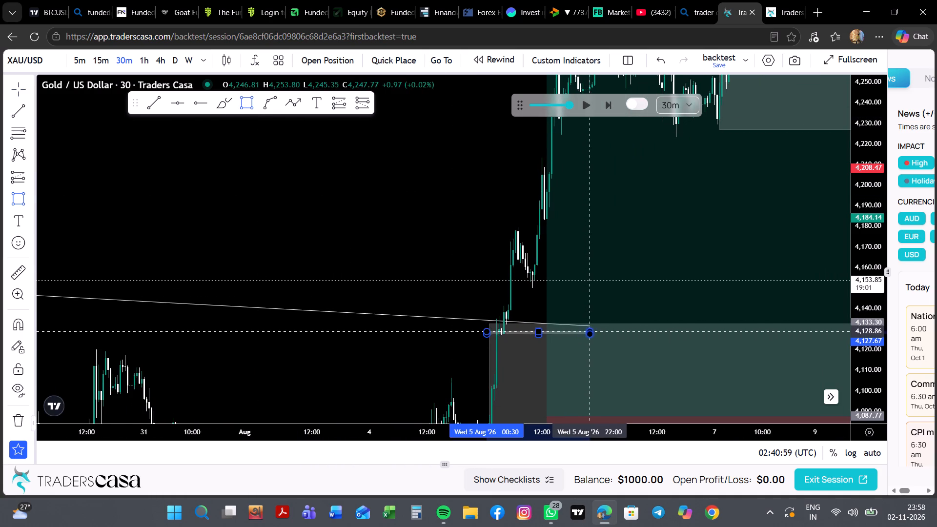
{"action": "left_click", "coordinate": [595, 323]}
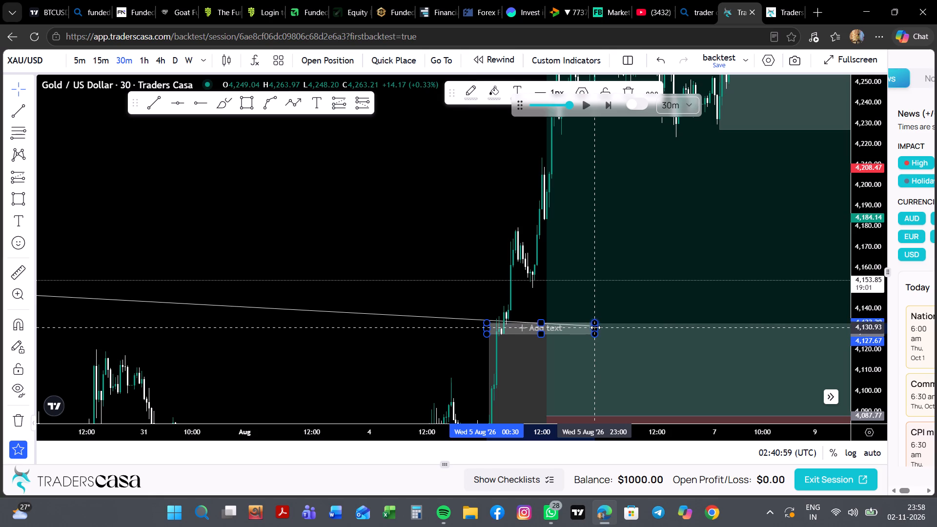
Extend the narrow 4,128–4,133 zone's end date to about 30 September, over the 28 September long position.
{"action": "left_click_drag", "start_coordinate": [595, 327], "coordinate": [850, 335]}
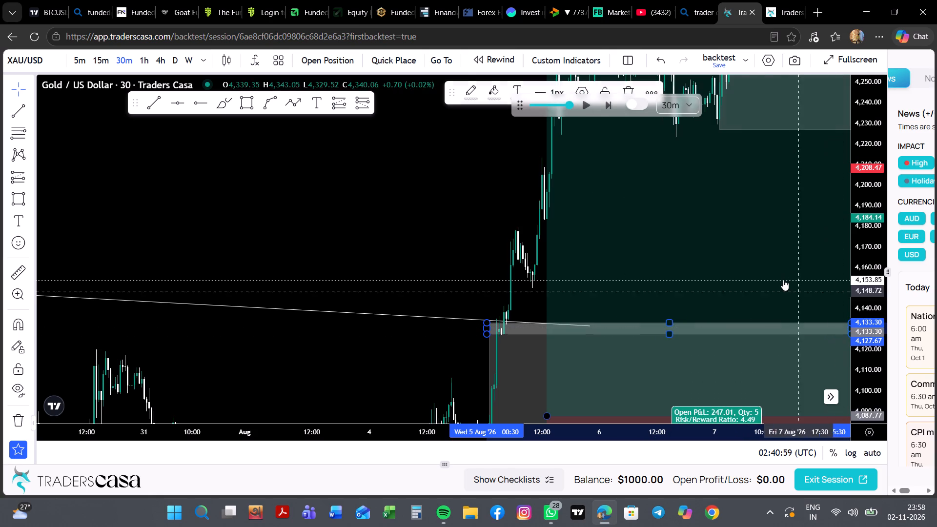
{"action": "scroll", "coordinate": [783, 280], "scroll_direction": "left", "scroll_amount": 7}
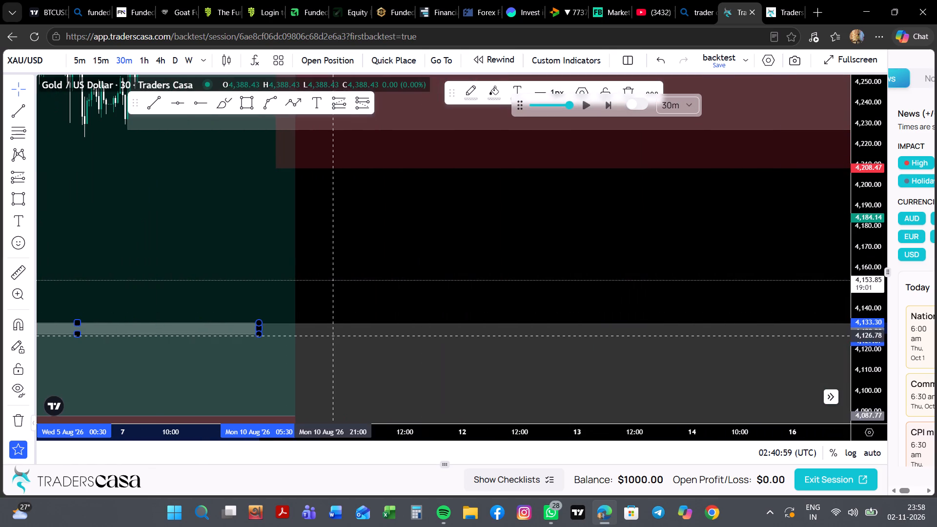
{"action": "left_click_drag", "start_coordinate": [261, 328], "coordinate": [591, 357]}
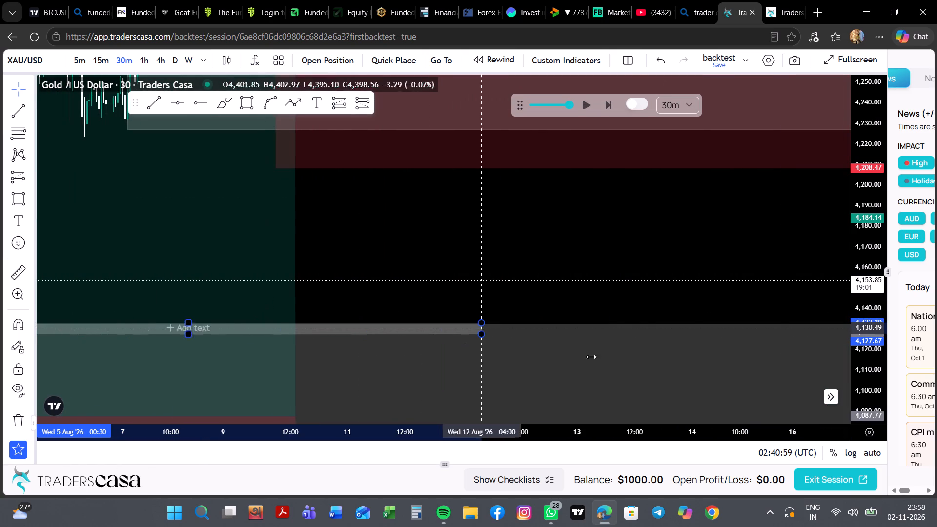
{"action": "left_click_drag", "start_coordinate": [591, 357], "coordinate": [772, 364]}
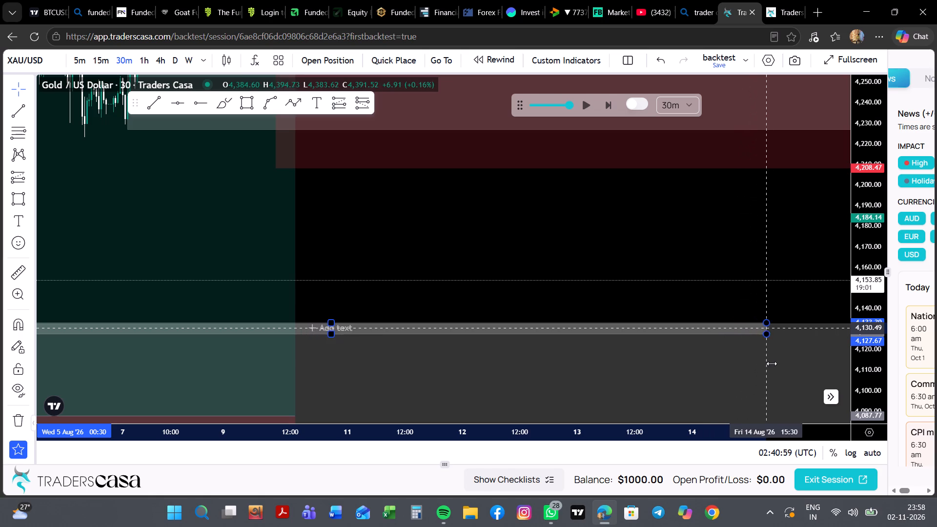
{"action": "left_click_drag", "start_coordinate": [772, 364], "coordinate": [824, 363]}
{"action": "left_click", "coordinate": [775, 271]}
{"action": "scroll", "coordinate": [775, 271], "scroll_direction": "left", "scroll_amount": 3}
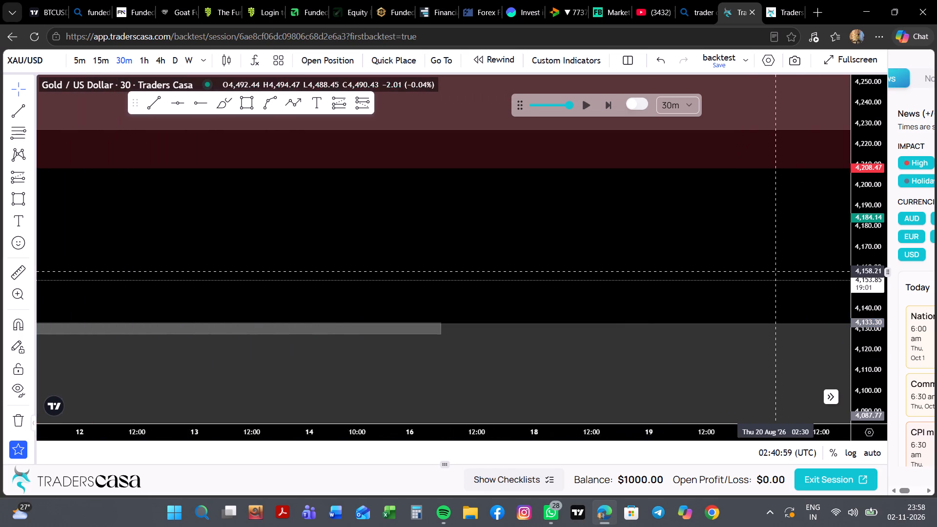
{"action": "scroll", "coordinate": [775, 271], "scroll_direction": "left", "scroll_amount": 4}
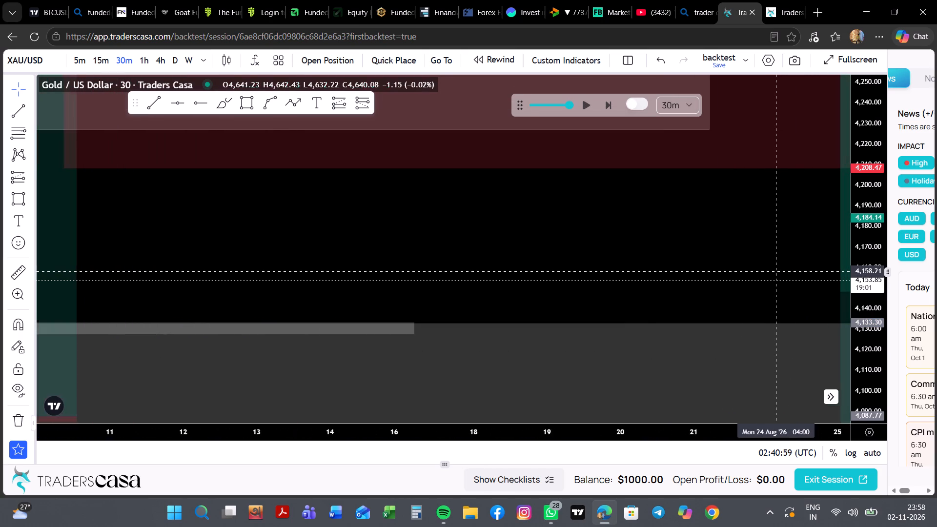
{"action": "scroll", "coordinate": [775, 271], "scroll_direction": "left", "scroll_amount": 2}
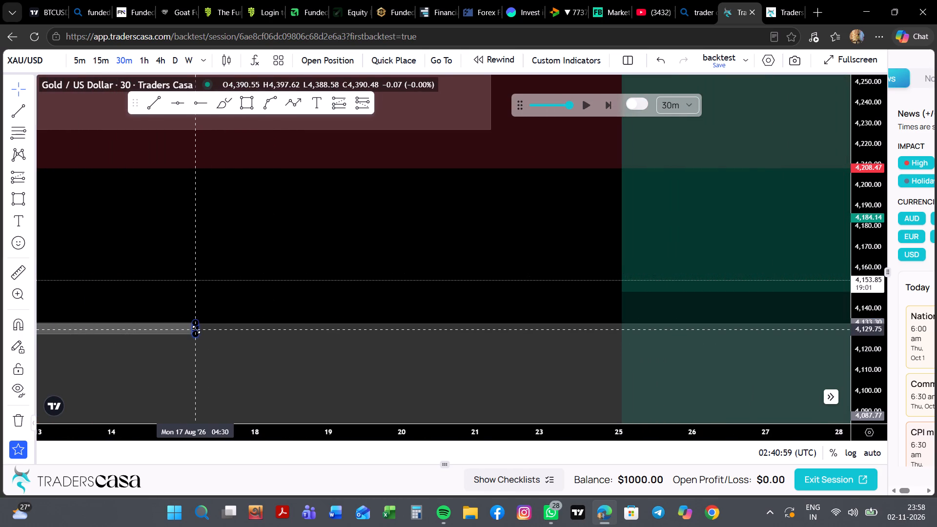
{"action": "left_click_drag", "start_coordinate": [198, 328], "coordinate": [582, 337]}
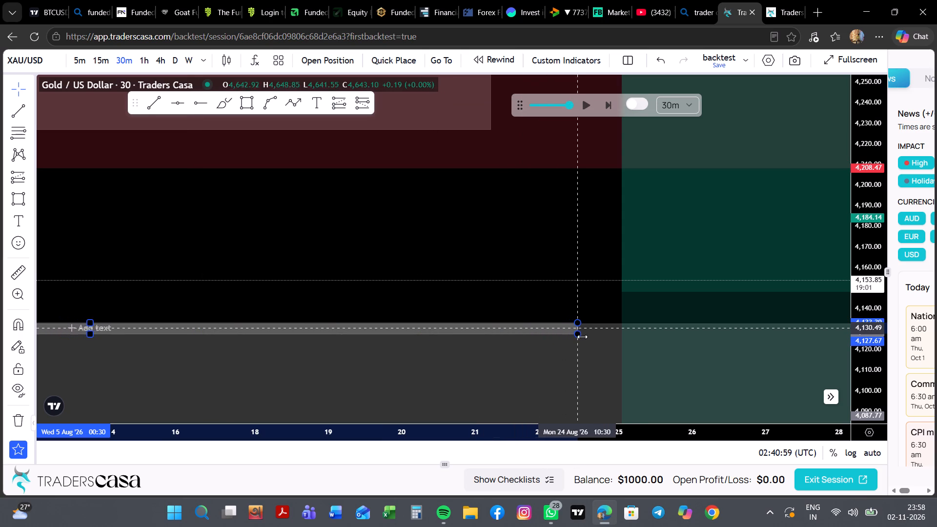
{"action": "left_click_drag", "start_coordinate": [582, 337], "coordinate": [743, 338]}
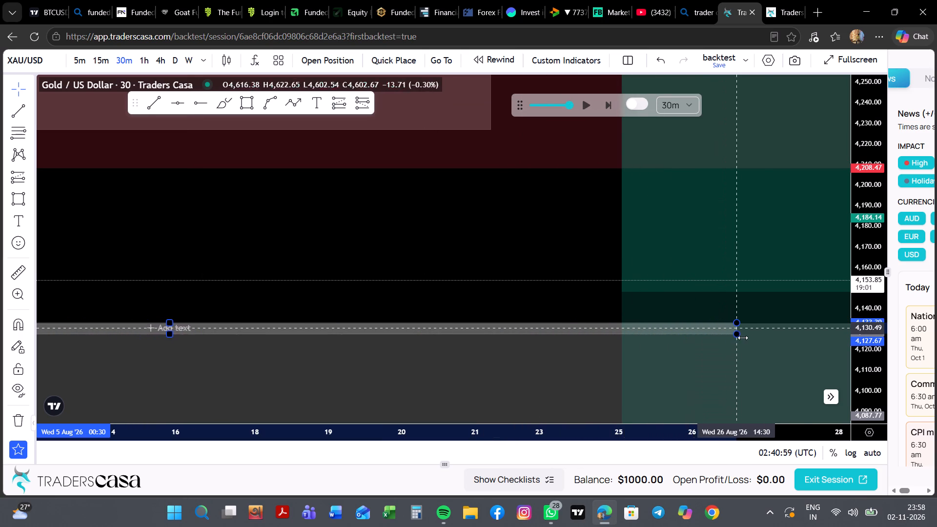
{"action": "left_click_drag", "start_coordinate": [743, 338], "coordinate": [767, 337]}
{"action": "left_click", "coordinate": [601, 253]}
{"action": "scroll", "coordinate": [601, 253], "scroll_direction": "left", "scroll_amount": 4}
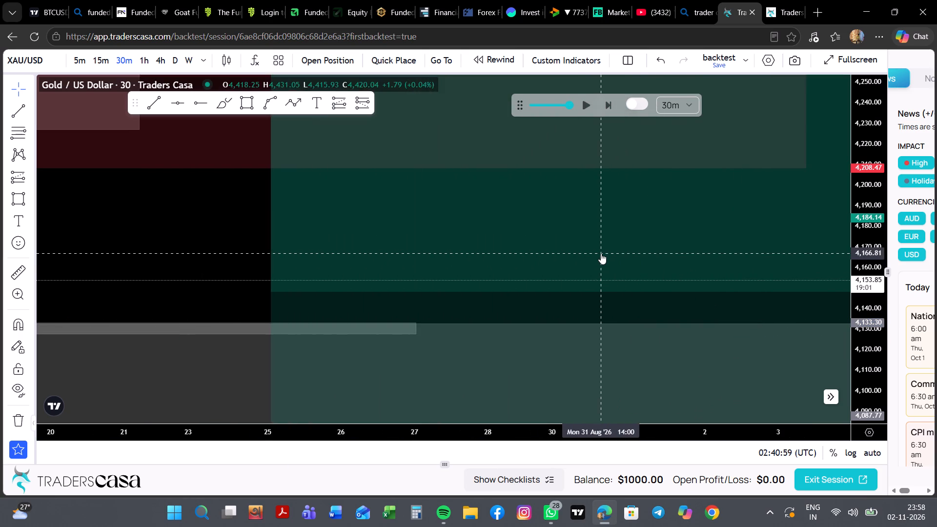
{"action": "scroll", "coordinate": [601, 253], "scroll_direction": "left", "scroll_amount": 1}
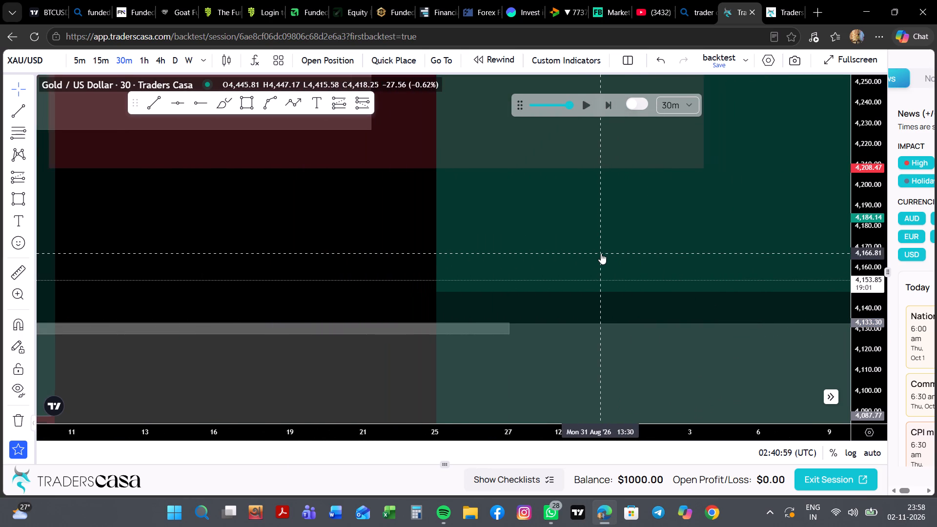
{"action": "scroll", "coordinate": [601, 253], "scroll_direction": "left", "scroll_amount": 4}
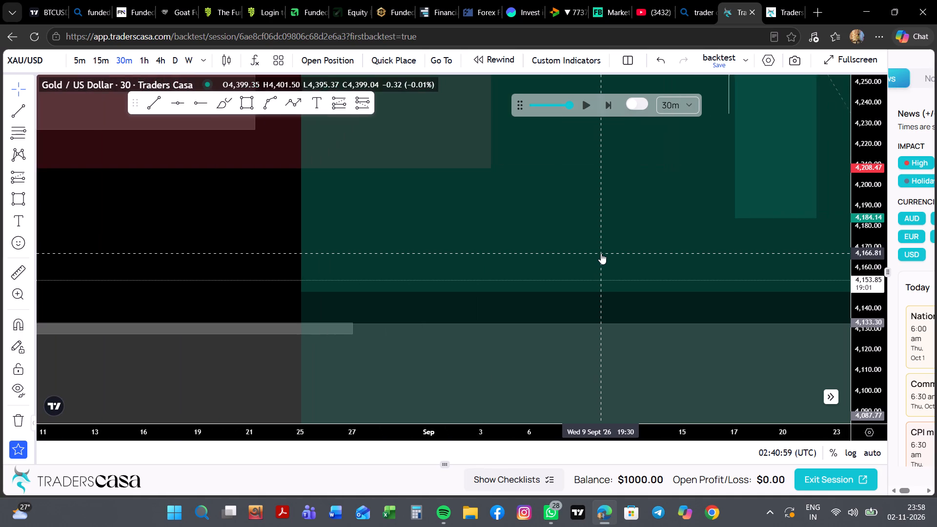
{"action": "scroll", "coordinate": [601, 253], "scroll_direction": "left", "scroll_amount": 3}
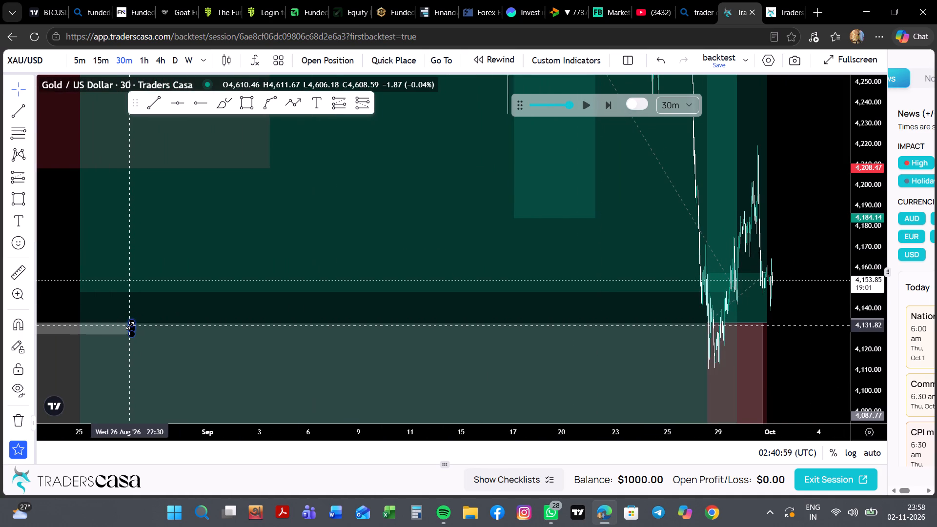
{"action": "left_click_drag", "start_coordinate": [131, 327], "coordinate": [543, 397]}
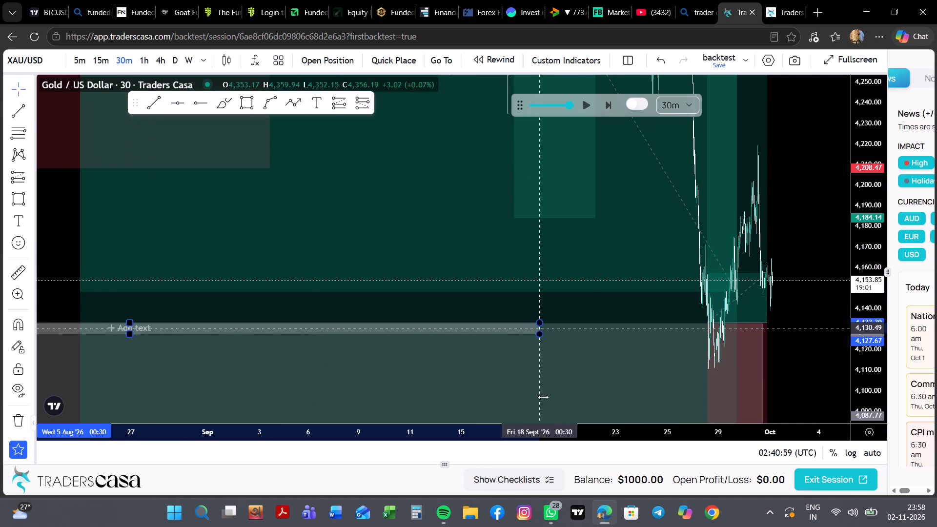
{"action": "left_click_drag", "start_coordinate": [543, 397], "coordinate": [703, 400]}
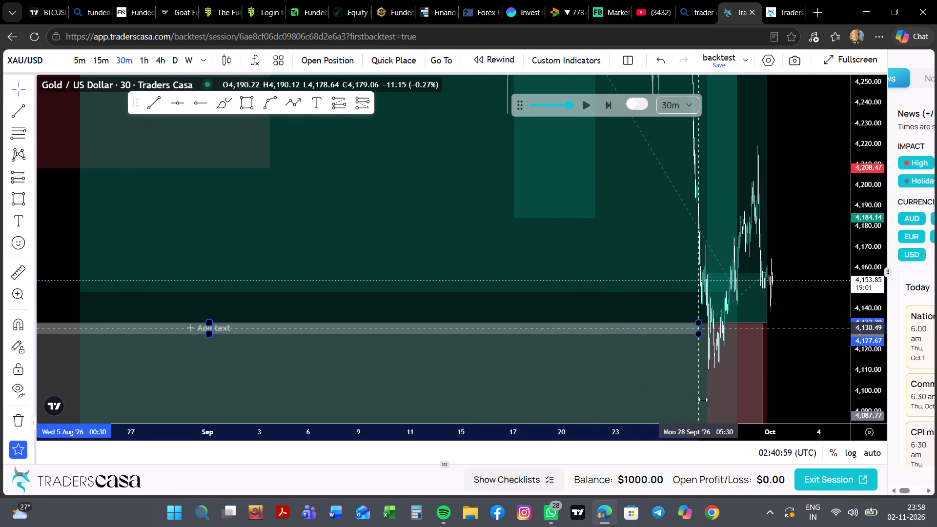
{"action": "left_click_drag", "start_coordinate": [703, 400], "coordinate": [743, 400]}
{"action": "left_click", "coordinate": [795, 405]}
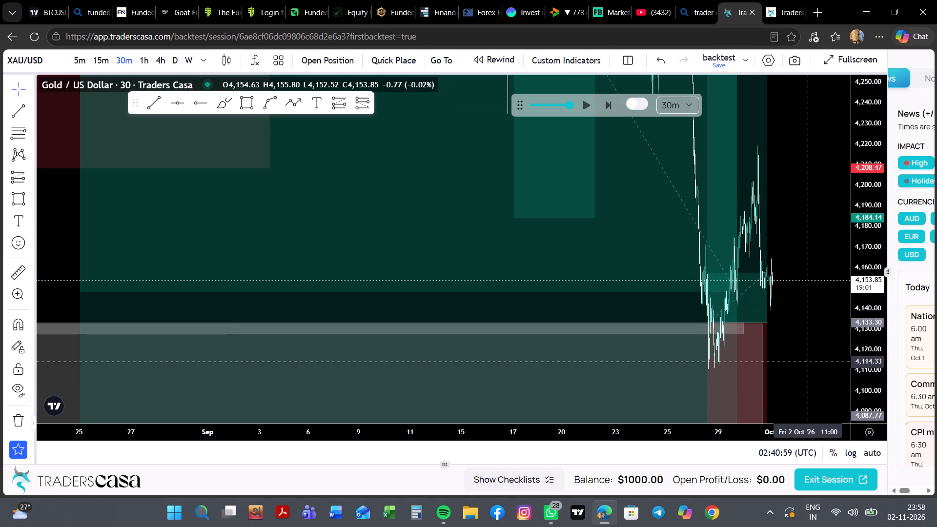
Examine the 4,128–4,133 zone on the 30m chart, from its early August origin across to the latest late September price action.
{"action": "right_click_drag", "start_coordinate": [808, 362], "coordinate": [821, 248]}
{"action": "left_click", "coordinate": [750, 198]}
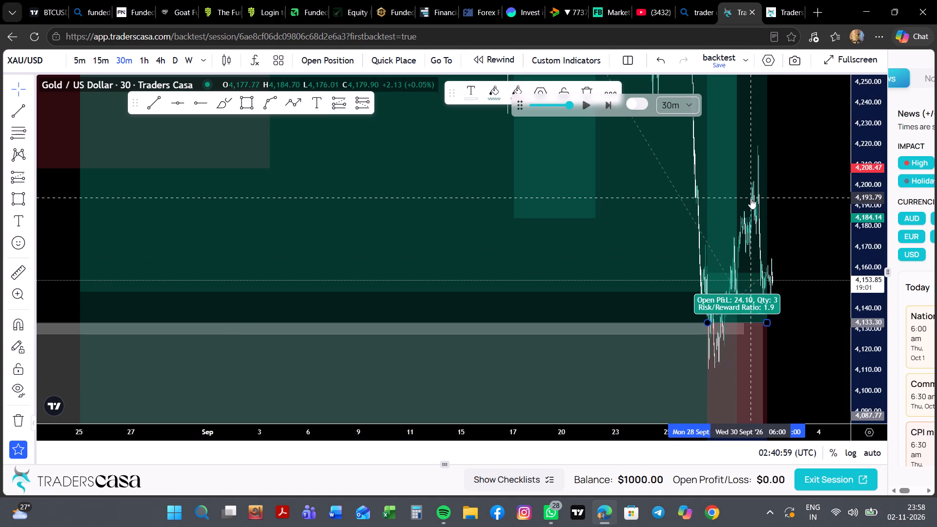
{"action": "left_click", "coordinate": [795, 218]}
{"action": "scroll", "coordinate": [795, 218], "scroll_direction": "right", "scroll_amount": 9}
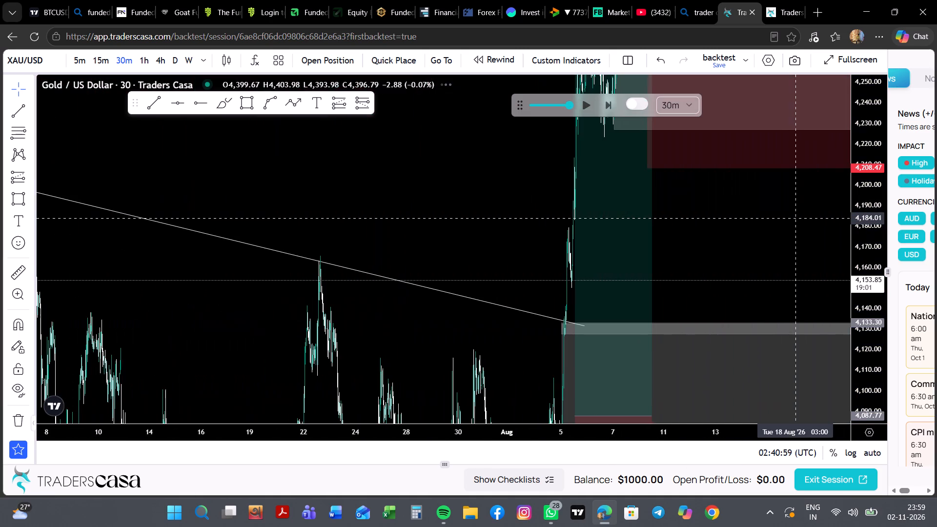
{"action": "left_click_drag", "start_coordinate": [721, 291], "coordinate": [719, 148]}
{"action": "scroll", "coordinate": [719, 148], "scroll_direction": "up", "scroll_amount": 2}
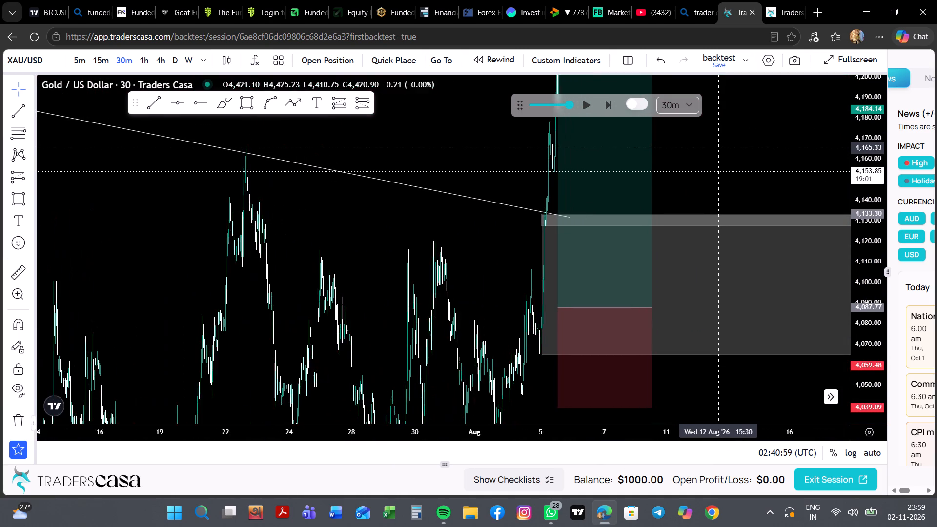
{"action": "scroll", "coordinate": [719, 148], "scroll_direction": "up", "scroll_amount": 5}
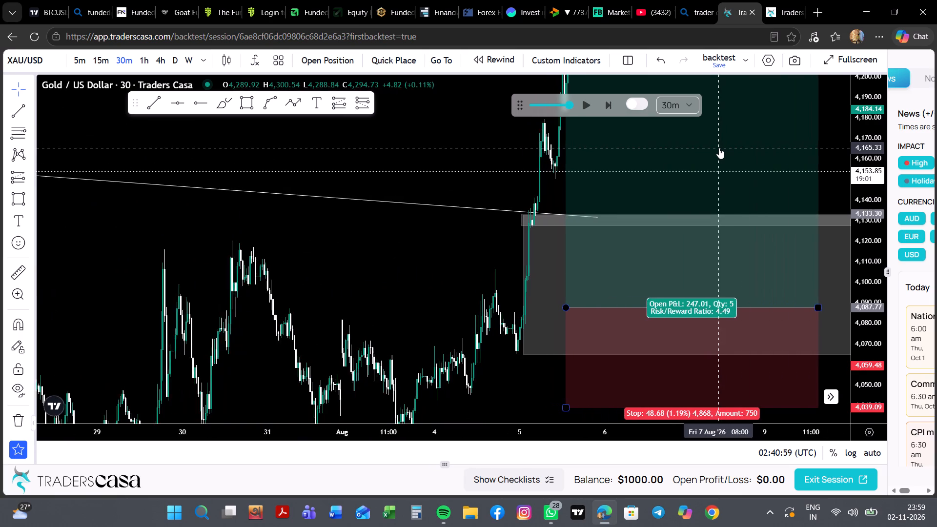
{"action": "scroll", "coordinate": [719, 148], "scroll_direction": "up", "scroll_amount": 2}
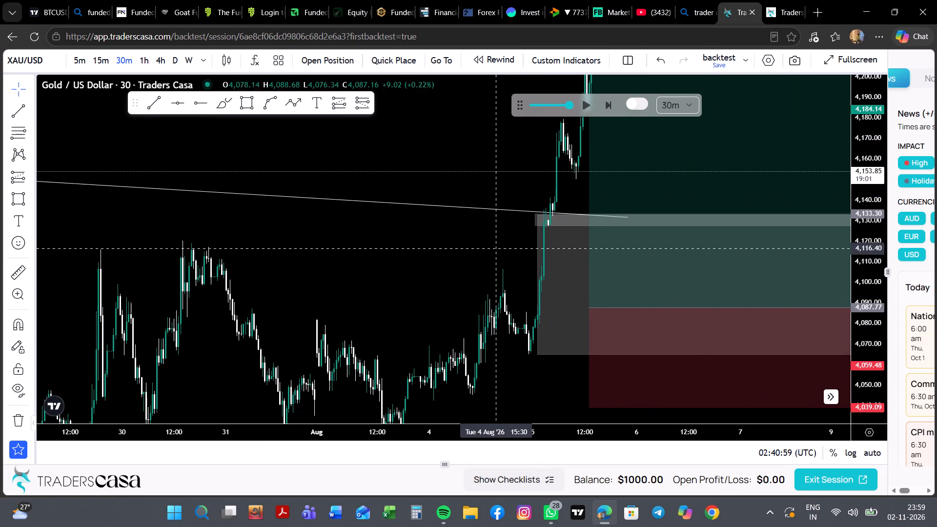
{"action": "left_click_drag", "start_coordinate": [486, 271], "coordinate": [407, 243]}
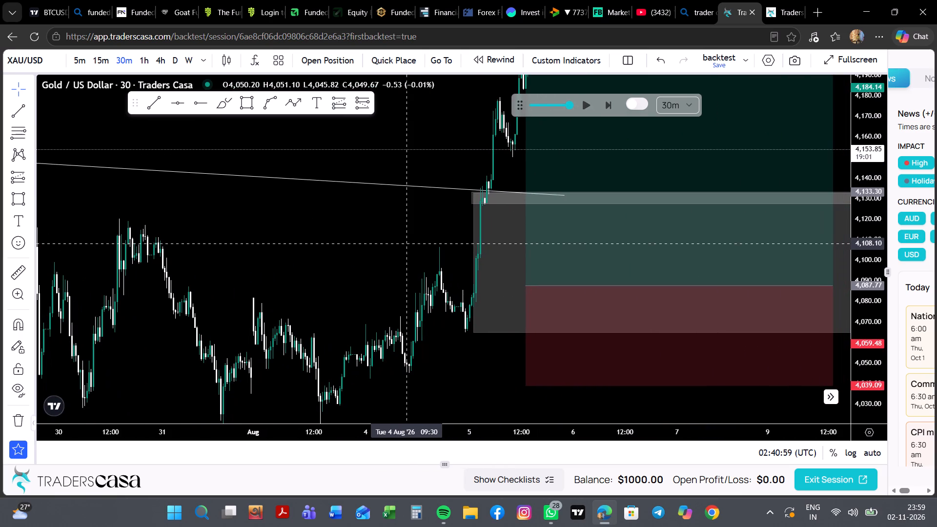
{"action": "scroll", "coordinate": [407, 243], "scroll_direction": "left", "scroll_amount": 15}
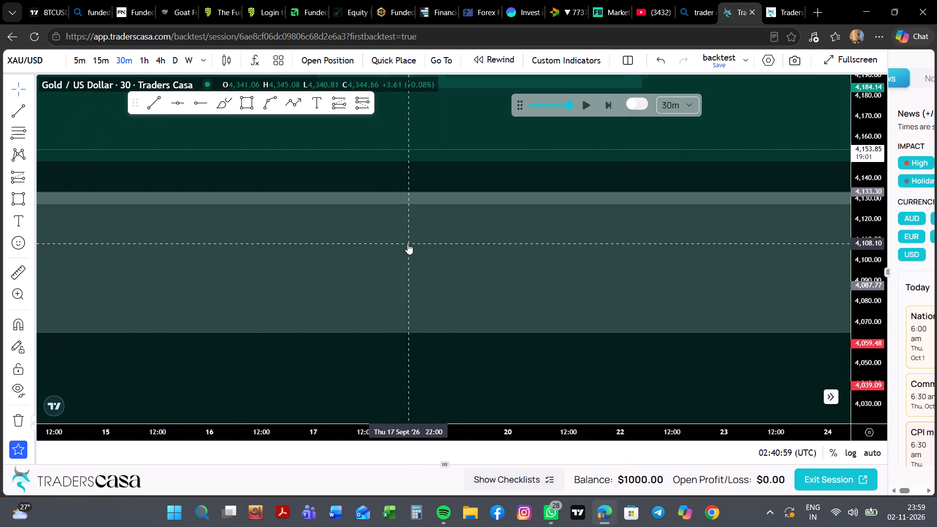
{"action": "scroll", "coordinate": [407, 243], "scroll_direction": "left", "scroll_amount": 7}
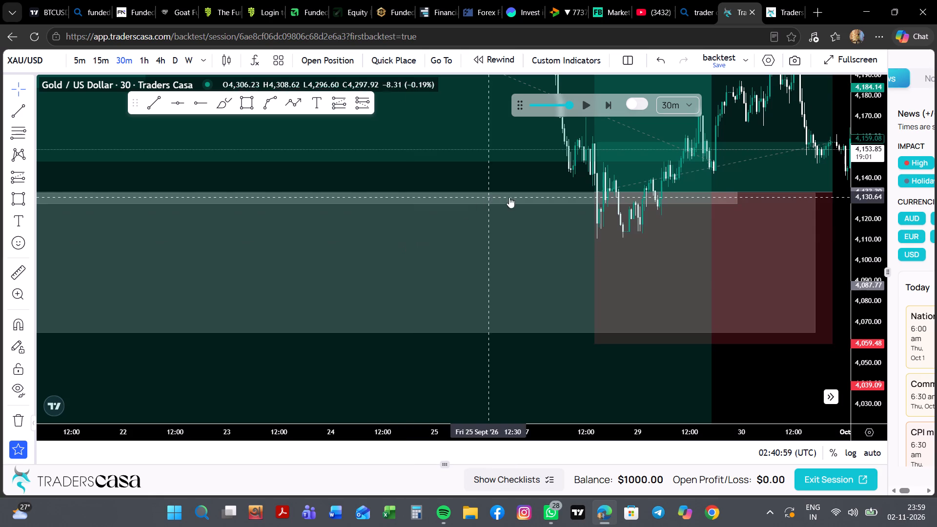
Switch the chart to the 1h timeframe.
{"action": "left_click", "coordinate": [134, 59]}
{"action": "left_click", "coordinate": [143, 59]}
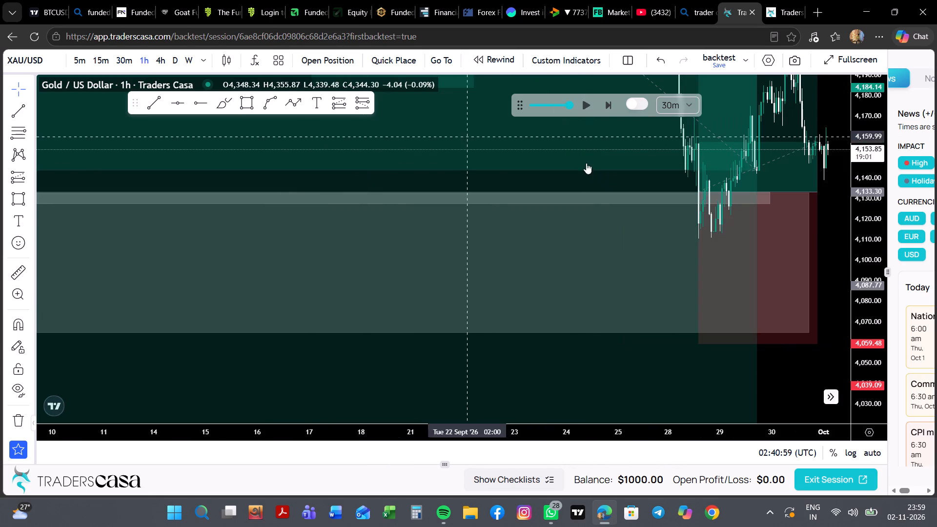
Review the zones and position setups on the 1h chart, going back to early August and returning to 1 October.
{"action": "scroll", "coordinate": [882, 325], "scroll_direction": "down", "scroll_amount": 4}
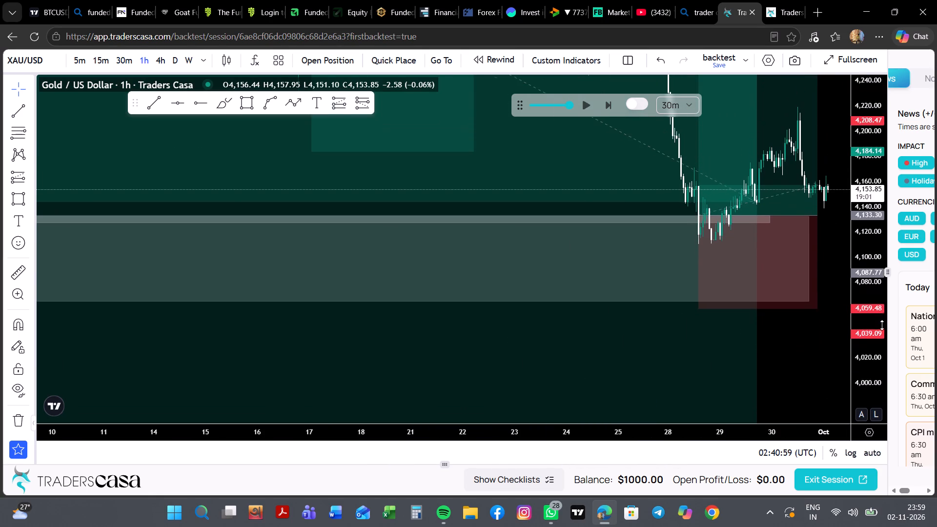
{"action": "scroll", "coordinate": [882, 325], "scroll_direction": "down", "scroll_amount": 3}
{"action": "scroll", "coordinate": [619, 239], "scroll_direction": "right", "scroll_amount": 5}
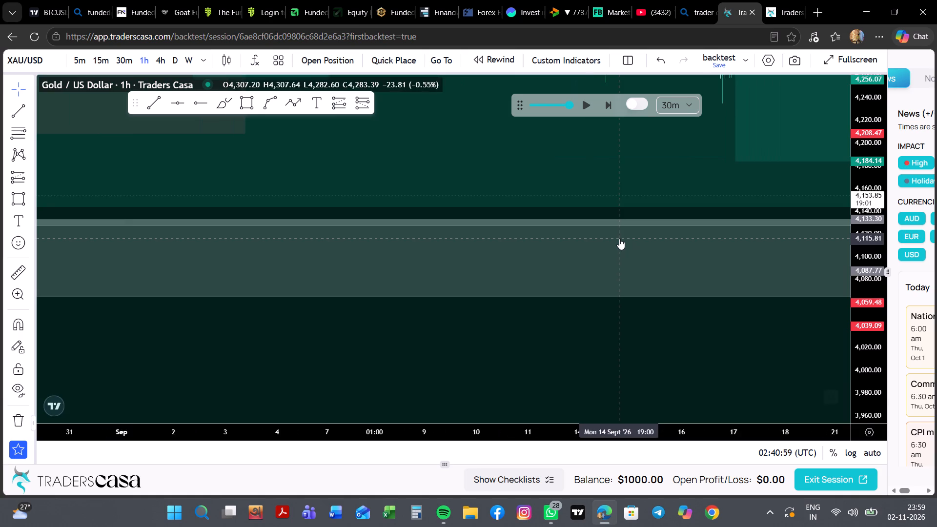
{"action": "scroll", "coordinate": [619, 239], "scroll_direction": "right", "scroll_amount": 8}
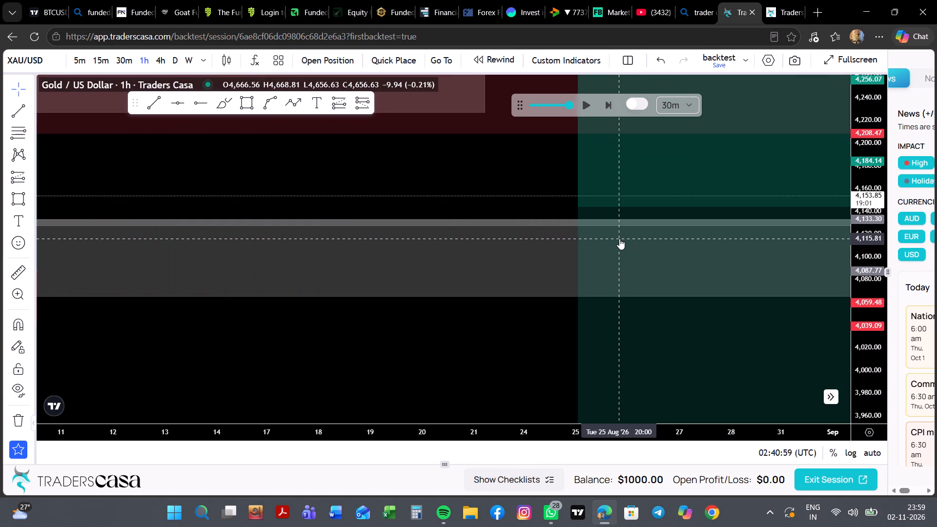
{"action": "scroll", "coordinate": [619, 239], "scroll_direction": "right", "scroll_amount": 5}
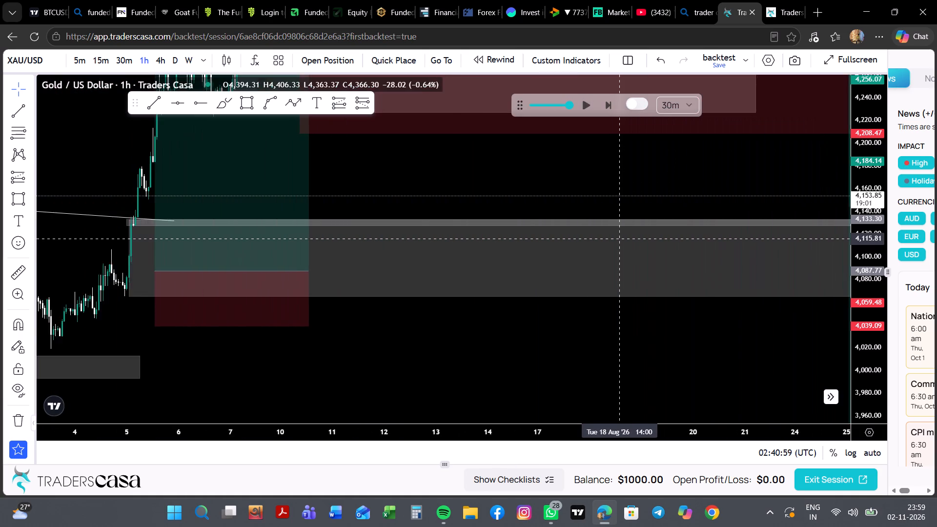
{"action": "scroll", "coordinate": [619, 239], "scroll_direction": "right", "scroll_amount": 2}
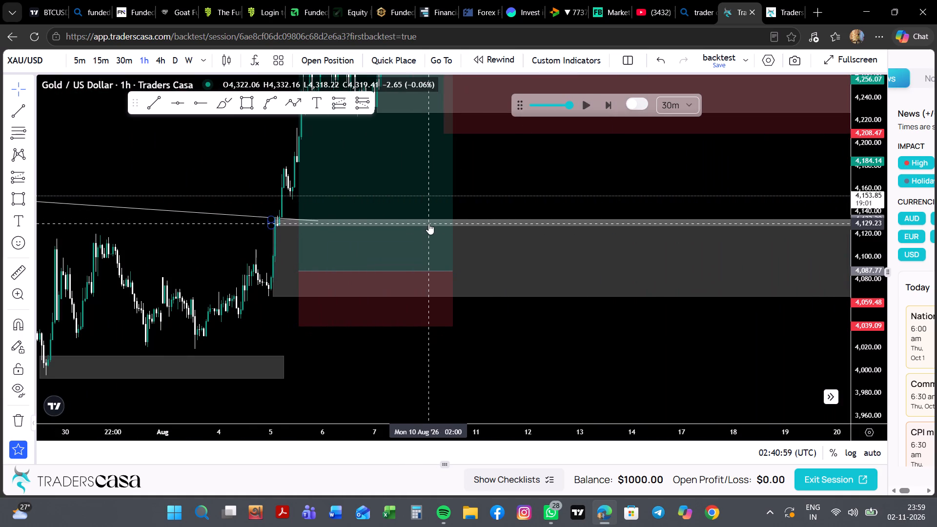
{"action": "scroll", "coordinate": [572, 168], "scroll_direction": "left", "scroll_amount": 7}
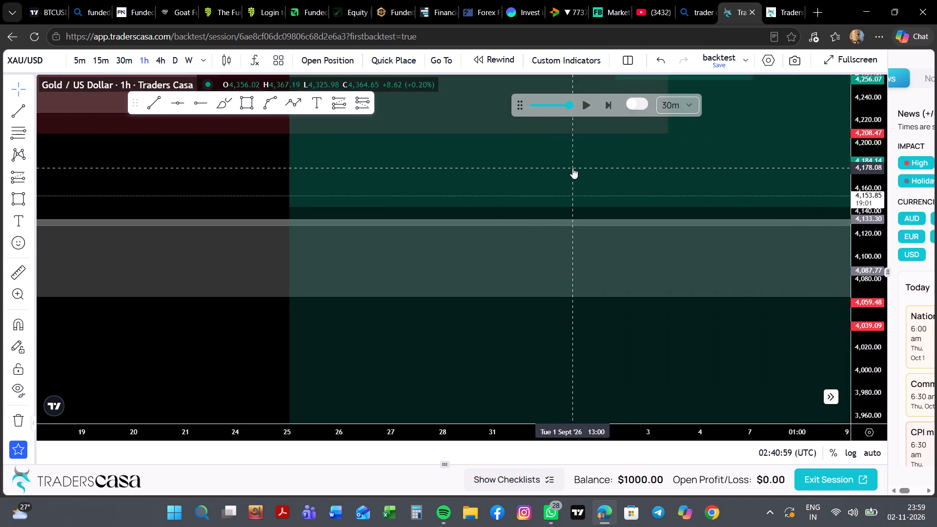
{"action": "scroll", "coordinate": [572, 168], "scroll_direction": "left", "scroll_amount": 7}
{"action": "scroll", "coordinate": [572, 168], "scroll_direction": "right", "scroll_amount": 3}
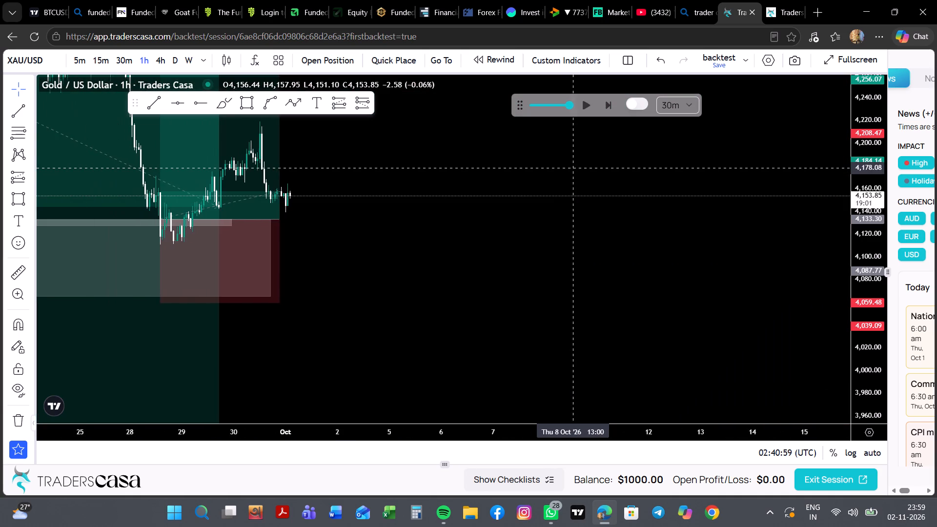
Replay the 1h chart forward through 1 October and pause late that day.
{"action": "left_click_drag", "start_coordinate": [419, 198], "coordinate": [477, 268]}
{"action": "left_click_drag", "start_coordinate": [494, 222], "coordinate": [520, 245]}
{"action": "left_click", "coordinate": [584, 108]}
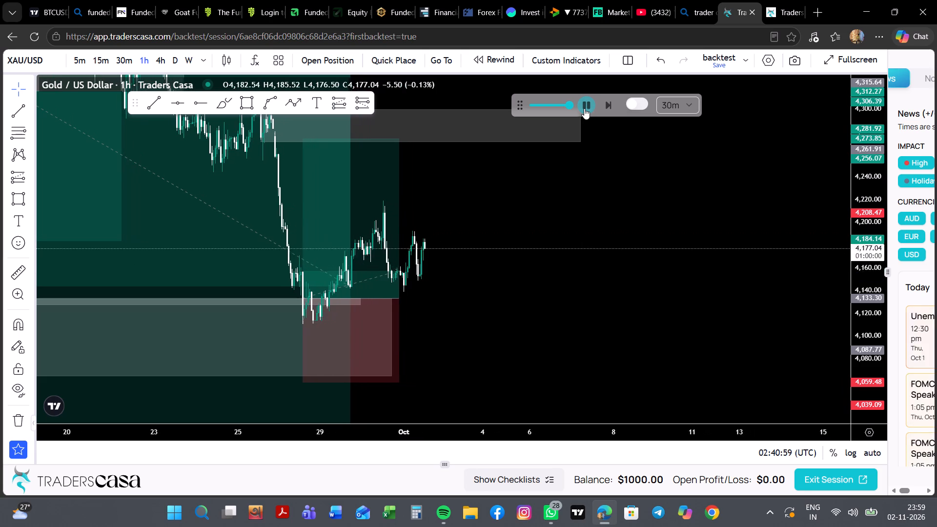
{"action": "left_click", "coordinate": [587, 104]}
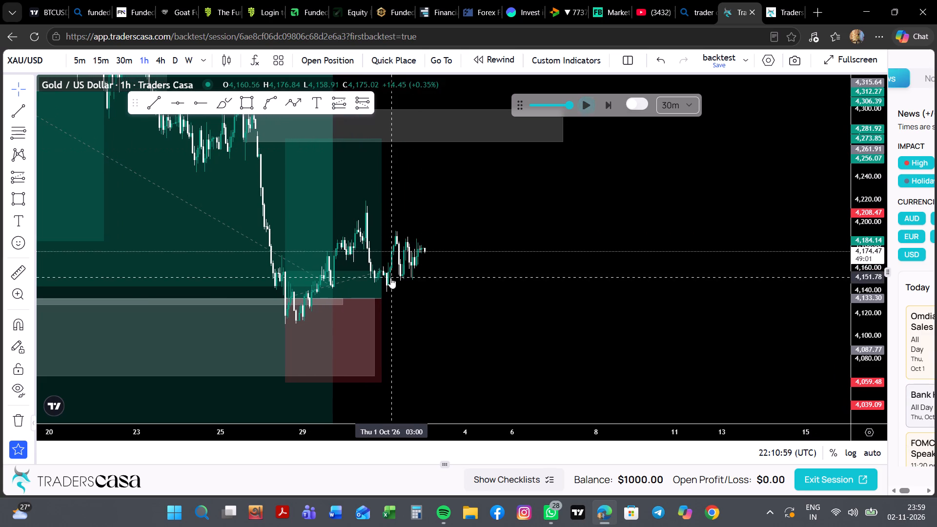
Extend the 28 September long position's end to about 6 October.
{"action": "left_click_drag", "start_coordinate": [382, 299], "coordinate": [396, 299]}
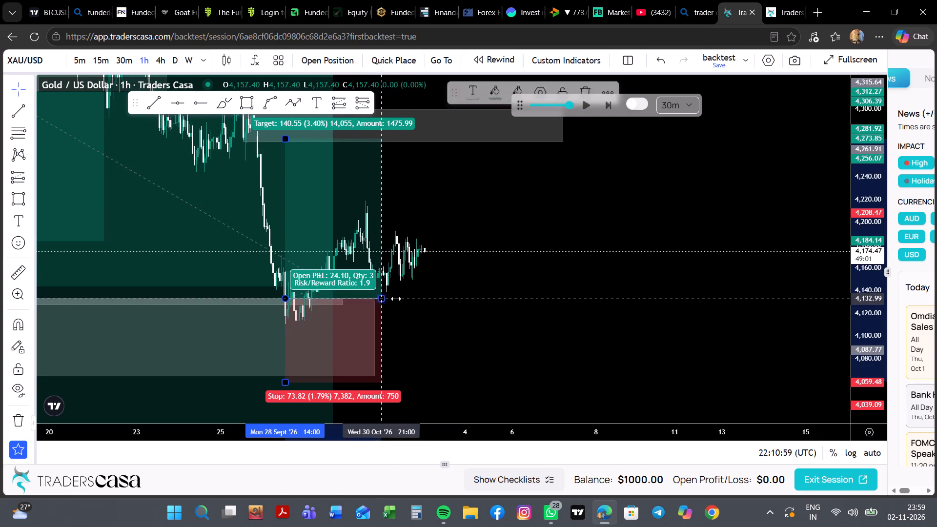
{"action": "left_click_drag", "start_coordinate": [396, 299], "coordinate": [512, 310]}
{"action": "left_click", "coordinate": [545, 243]}
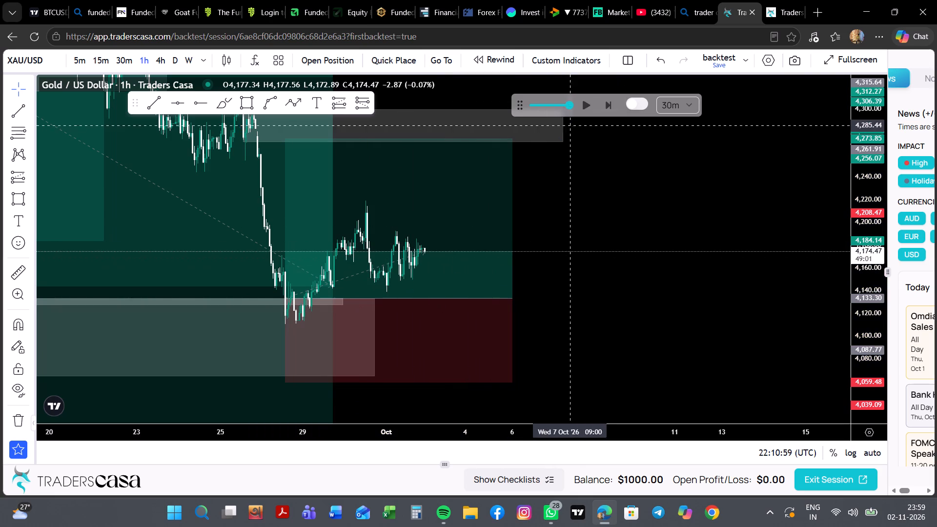
Replay the 1h chart forward from late 1 October and pause on the morning of 7 October.
{"action": "left_click", "coordinate": [587, 105]}
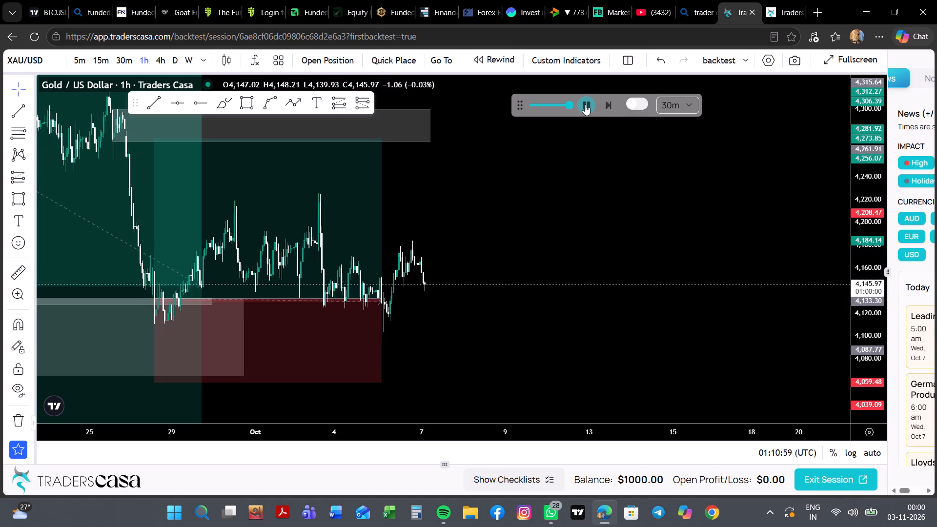
{"action": "left_click", "coordinate": [585, 104]}
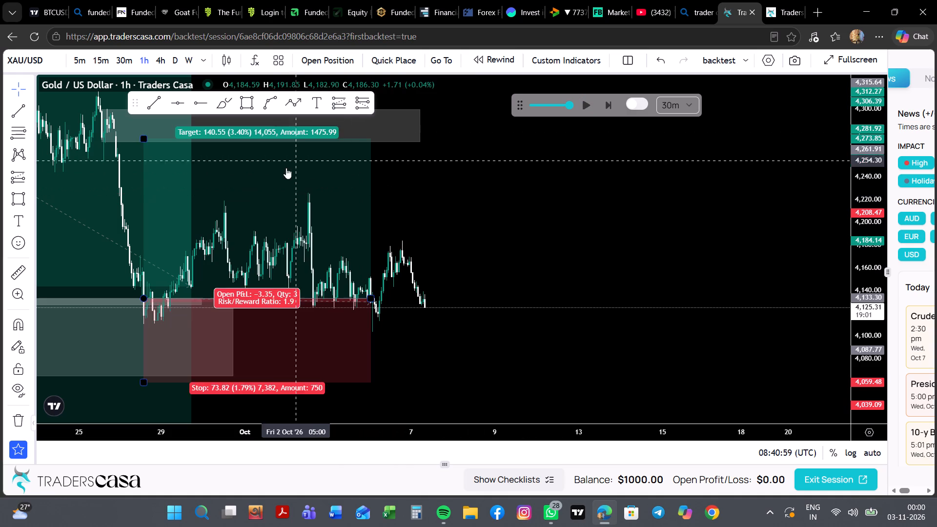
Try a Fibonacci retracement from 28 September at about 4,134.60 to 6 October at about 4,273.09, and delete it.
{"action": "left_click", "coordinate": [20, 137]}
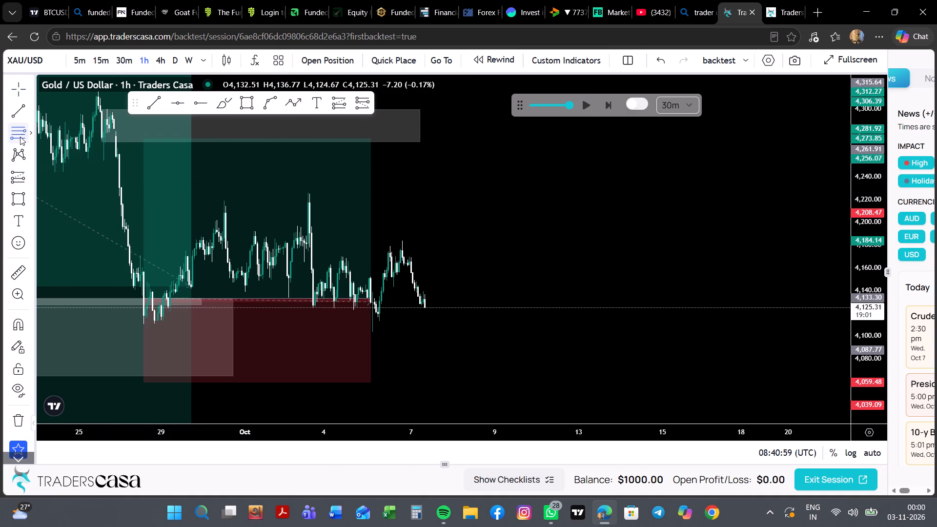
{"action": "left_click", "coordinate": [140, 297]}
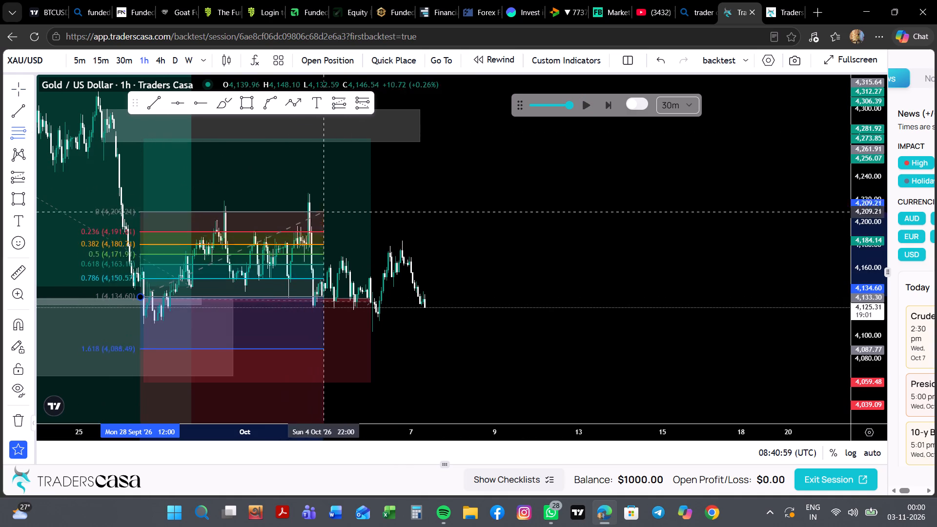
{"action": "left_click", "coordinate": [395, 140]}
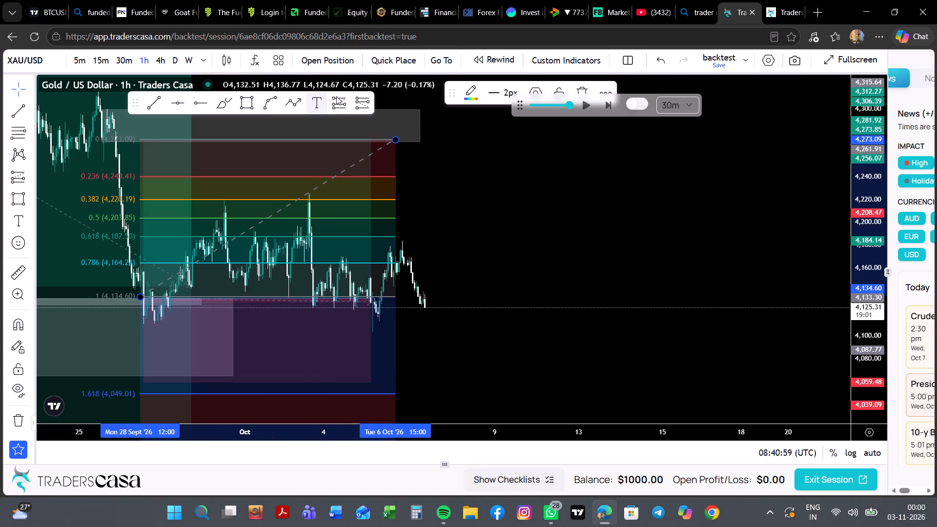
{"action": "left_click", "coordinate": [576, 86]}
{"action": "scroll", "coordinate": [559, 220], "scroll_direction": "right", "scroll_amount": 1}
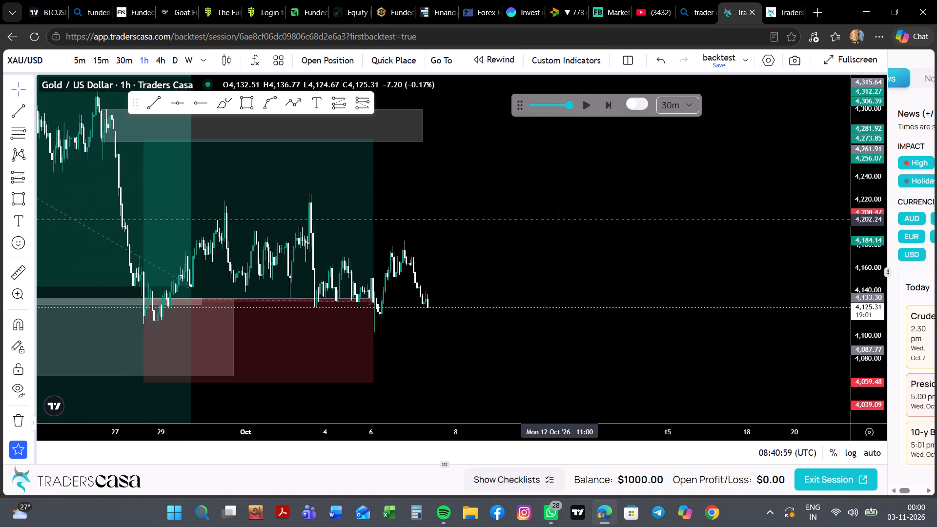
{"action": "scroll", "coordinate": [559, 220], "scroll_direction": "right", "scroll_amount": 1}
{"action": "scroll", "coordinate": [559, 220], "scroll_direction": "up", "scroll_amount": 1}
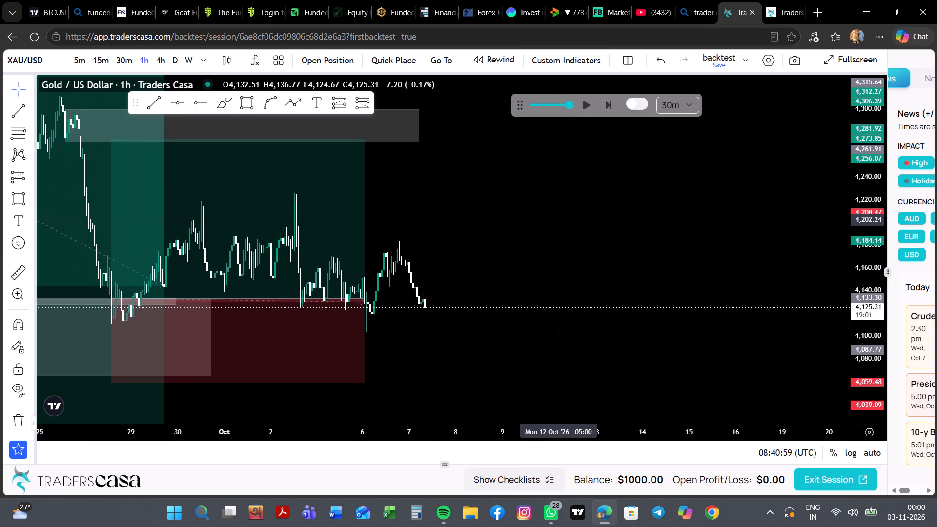
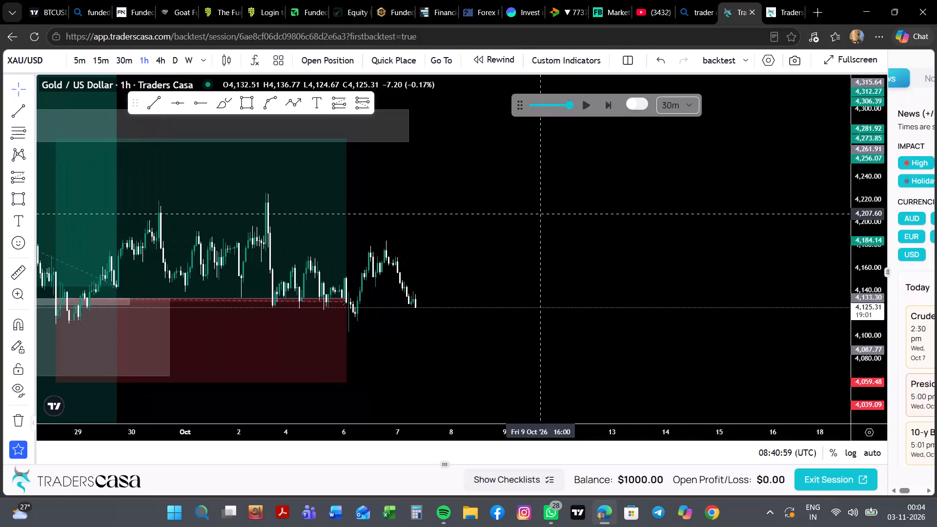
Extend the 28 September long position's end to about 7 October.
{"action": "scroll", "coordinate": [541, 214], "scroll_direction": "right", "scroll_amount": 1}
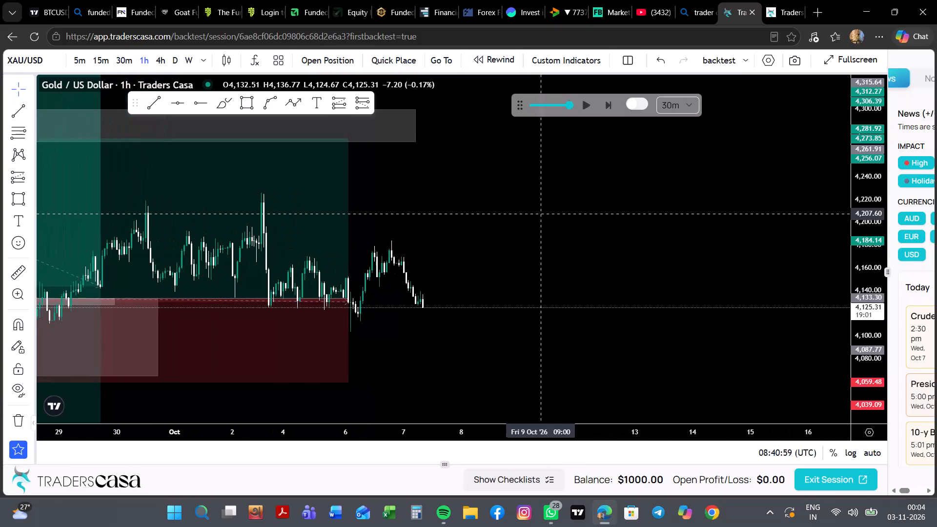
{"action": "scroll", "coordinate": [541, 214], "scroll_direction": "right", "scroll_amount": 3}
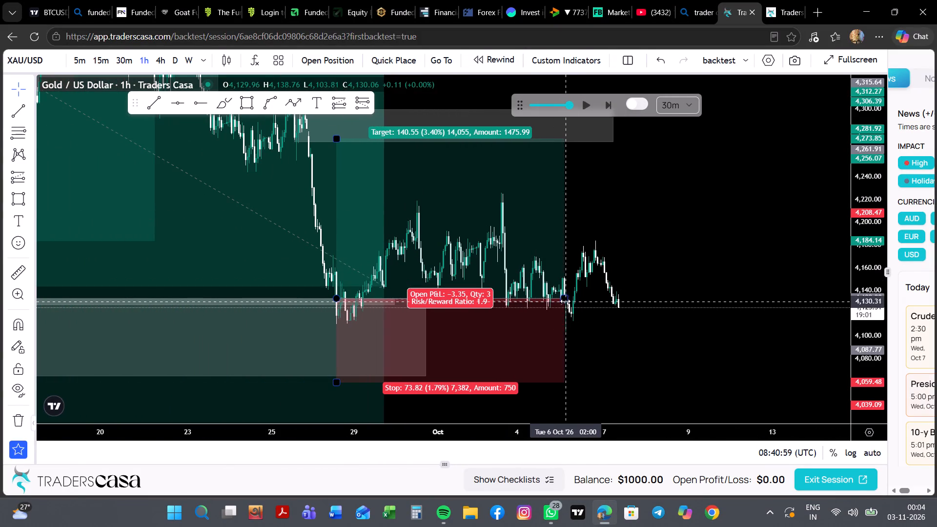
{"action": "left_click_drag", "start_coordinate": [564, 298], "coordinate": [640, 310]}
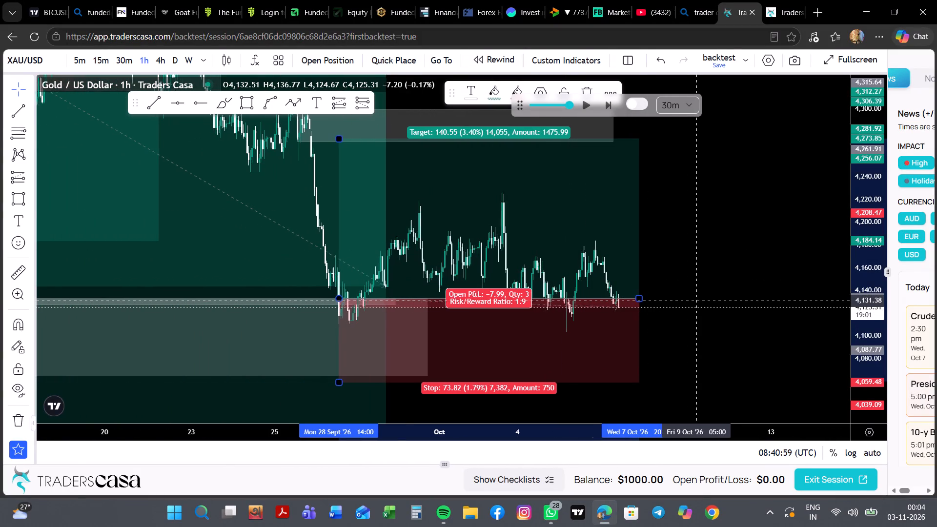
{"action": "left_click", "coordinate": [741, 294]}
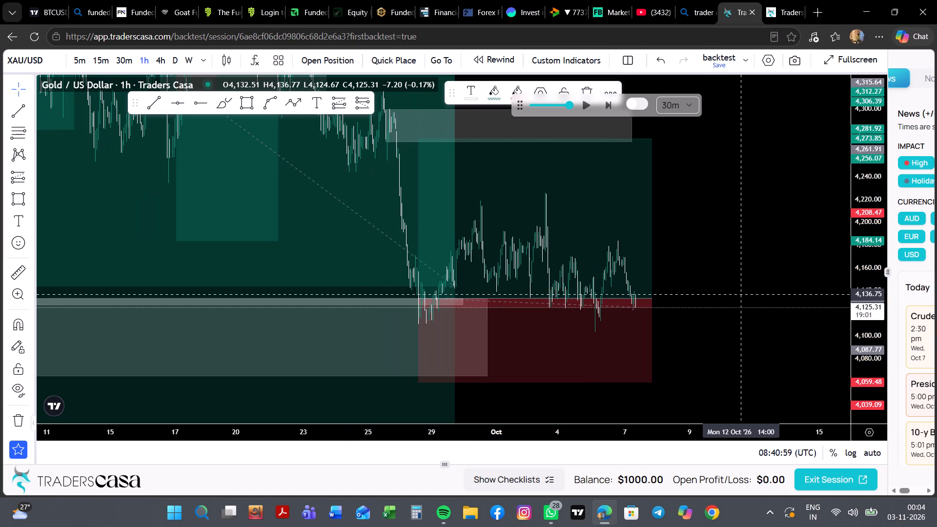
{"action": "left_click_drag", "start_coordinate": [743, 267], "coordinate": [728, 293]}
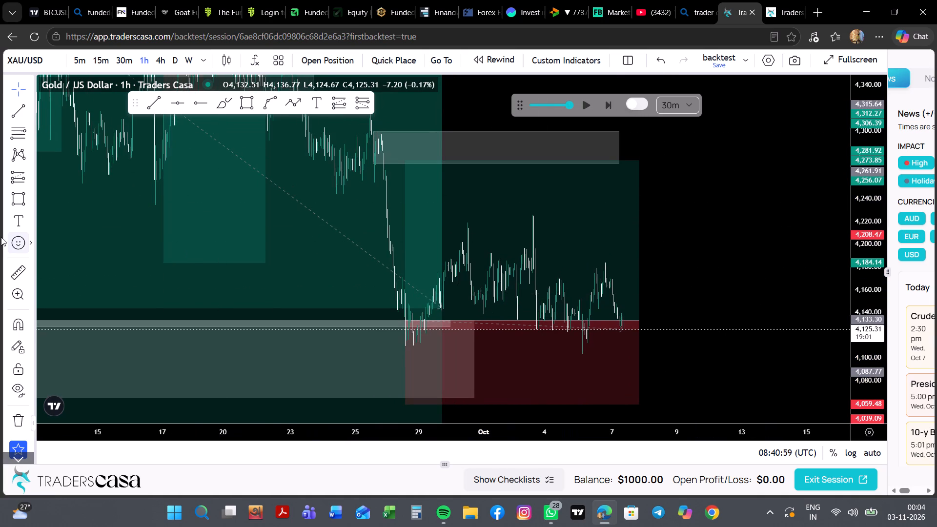
Measure the price move from the long position's entry level, about 4,133.53, to the 2 October high.
{"action": "left_click", "coordinate": [16, 262]}
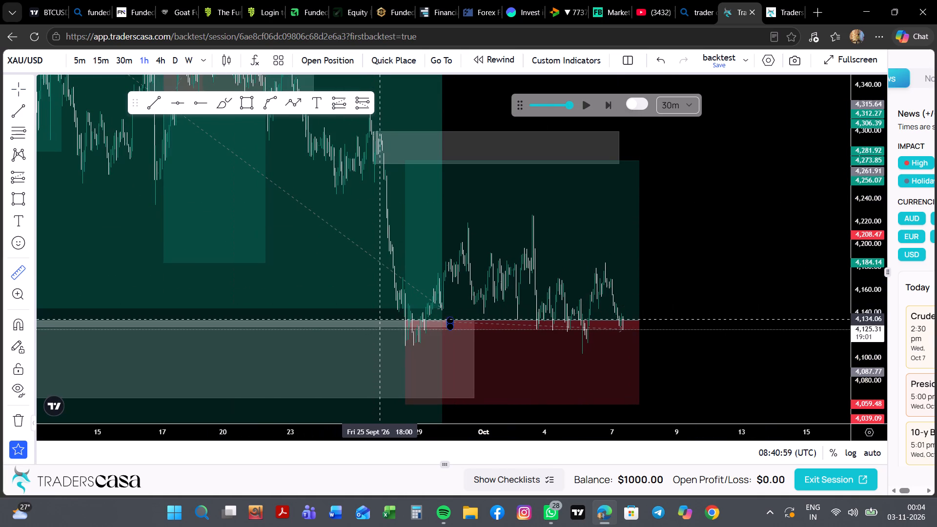
{"action": "left_click", "coordinate": [383, 320]}
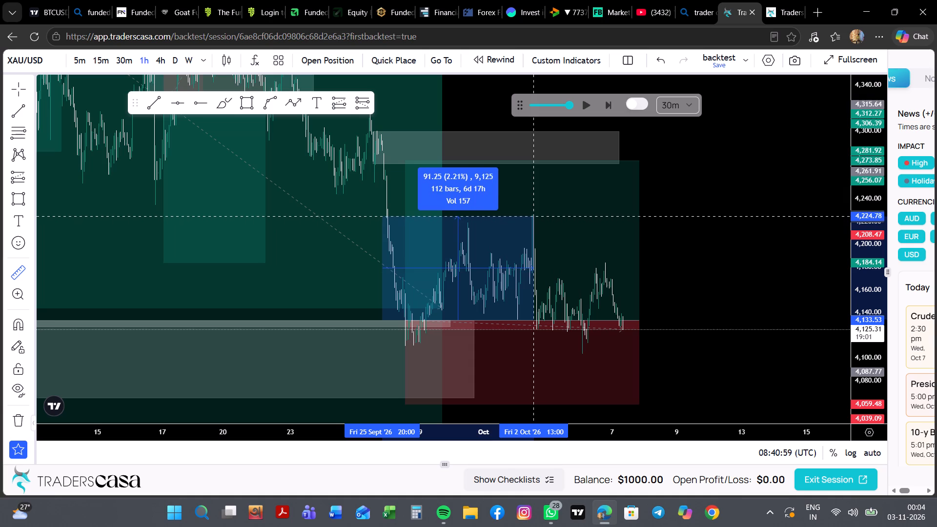
{"action": "left_click", "coordinate": [533, 214]}
{"action": "left_click", "coordinate": [732, 259]}
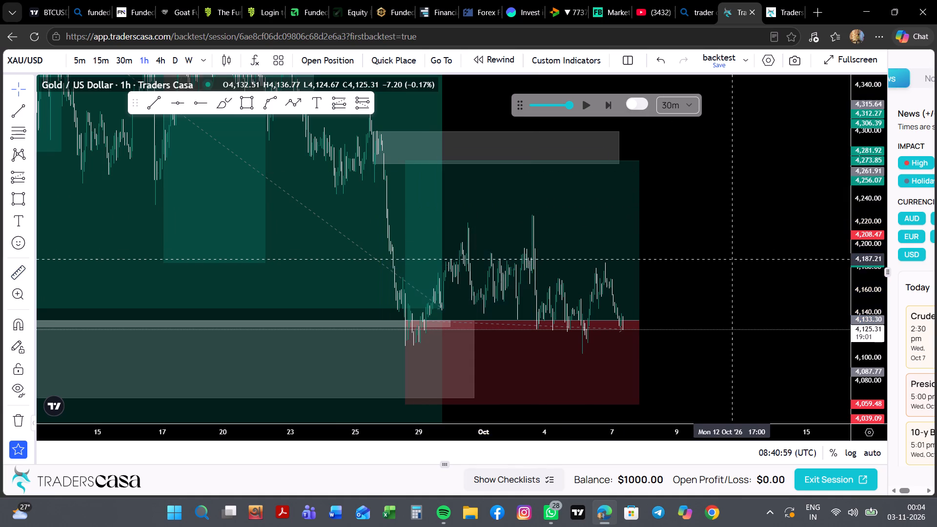
Shorten the 28 September long position to end on 2 October, with its target at about 4,225.85 and stop at about 4,107.76.
{"action": "scroll", "coordinate": [735, 265], "scroll_direction": "up", "scroll_amount": 1}
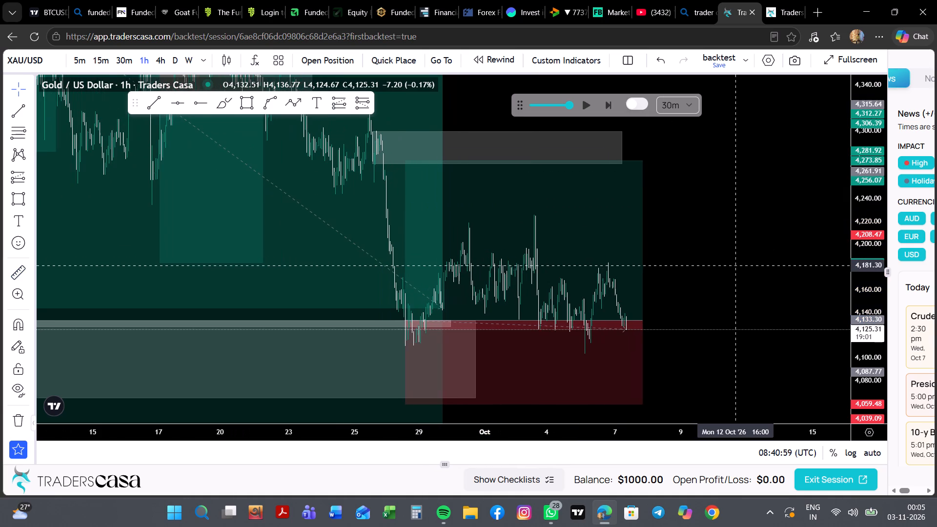
{"action": "left_click_drag", "start_coordinate": [644, 321], "coordinate": [536, 323]}
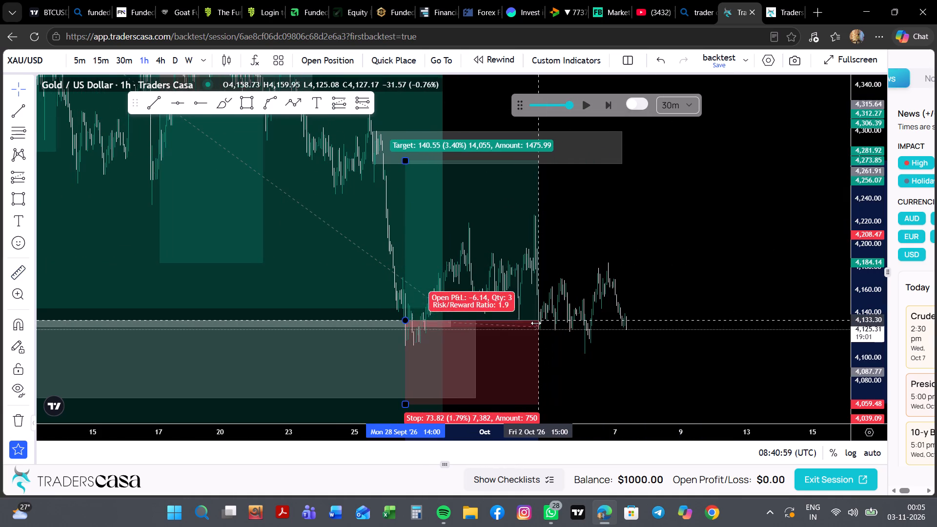
{"action": "left_click_drag", "start_coordinate": [536, 323], "coordinate": [535, 323]}
{"action": "left_click_drag", "start_coordinate": [406, 159], "coordinate": [420, 215]}
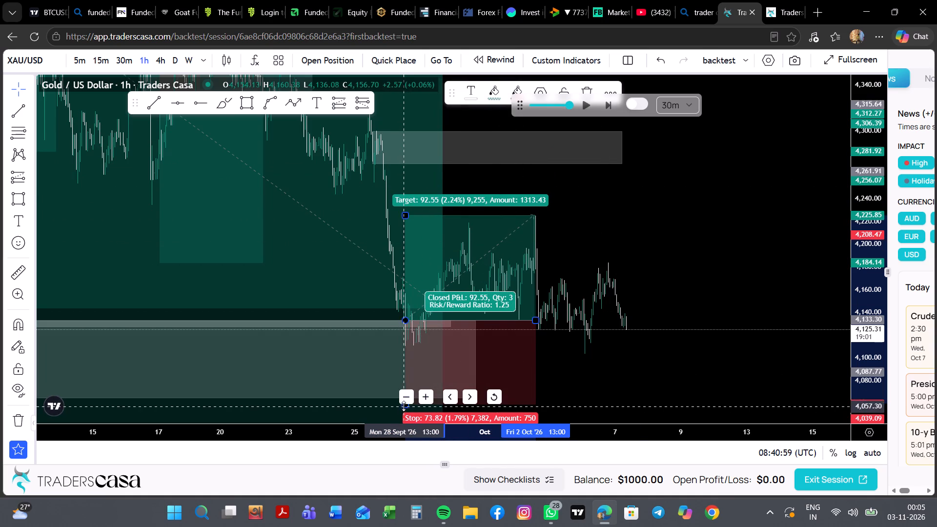
{"action": "left_click_drag", "start_coordinate": [405, 405], "coordinate": [402, 349]}
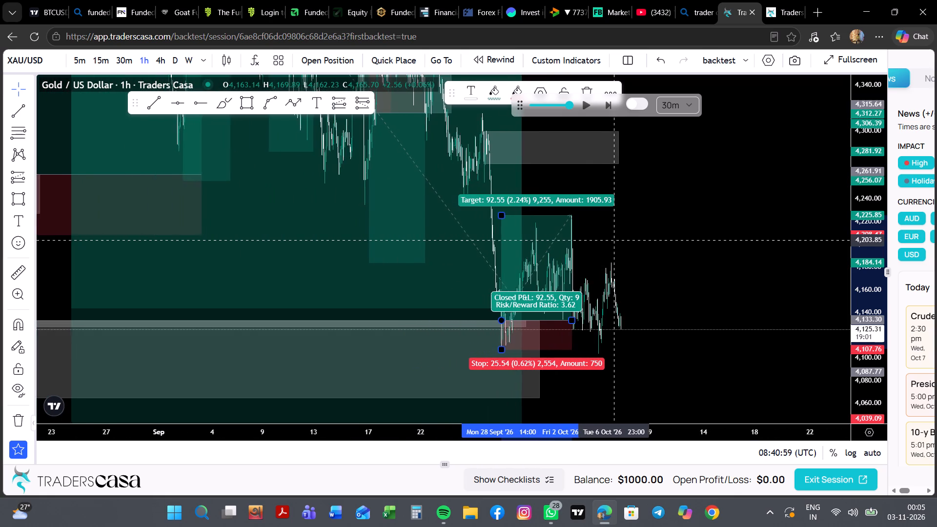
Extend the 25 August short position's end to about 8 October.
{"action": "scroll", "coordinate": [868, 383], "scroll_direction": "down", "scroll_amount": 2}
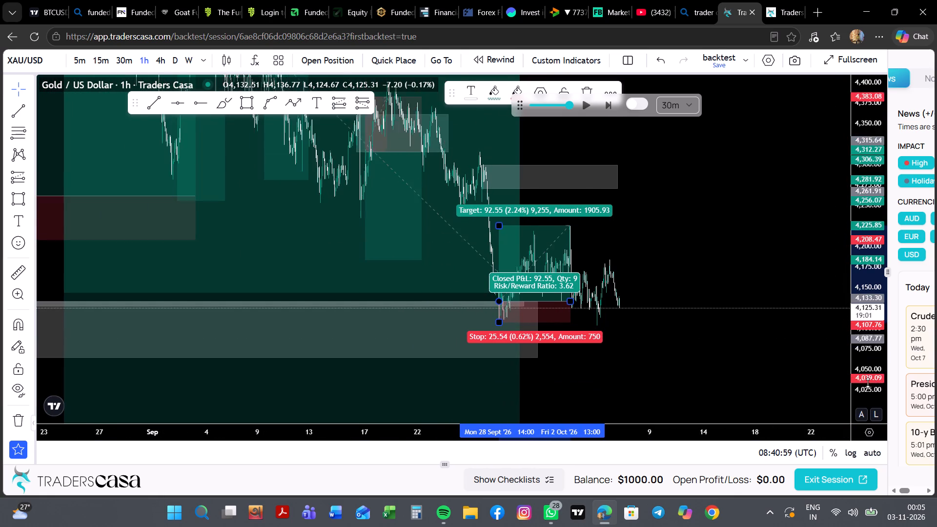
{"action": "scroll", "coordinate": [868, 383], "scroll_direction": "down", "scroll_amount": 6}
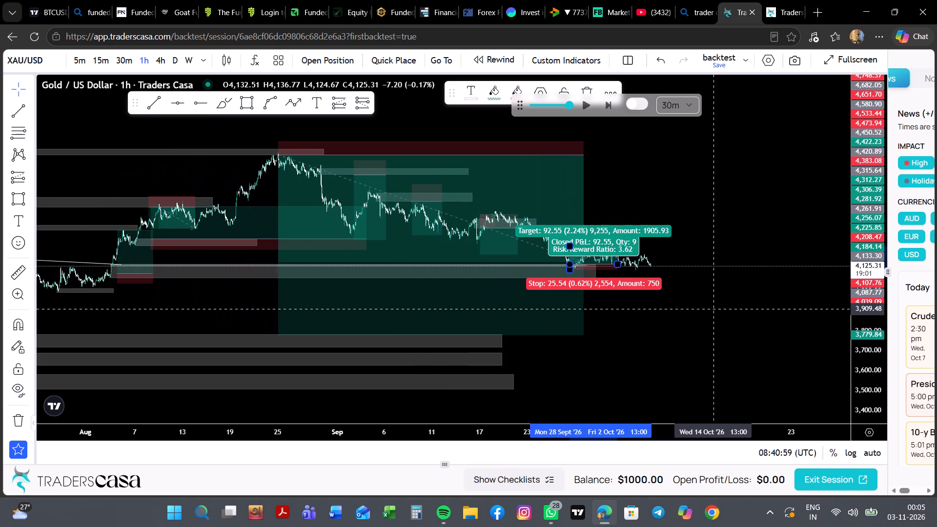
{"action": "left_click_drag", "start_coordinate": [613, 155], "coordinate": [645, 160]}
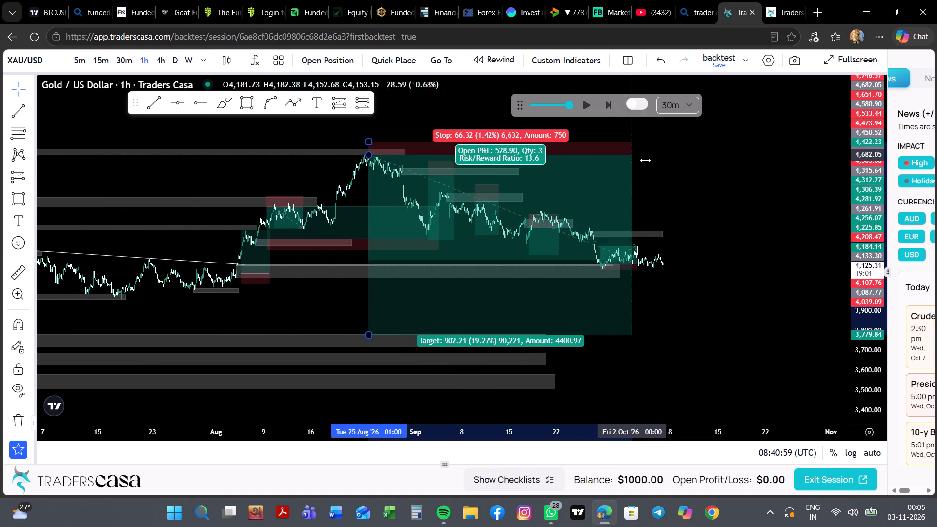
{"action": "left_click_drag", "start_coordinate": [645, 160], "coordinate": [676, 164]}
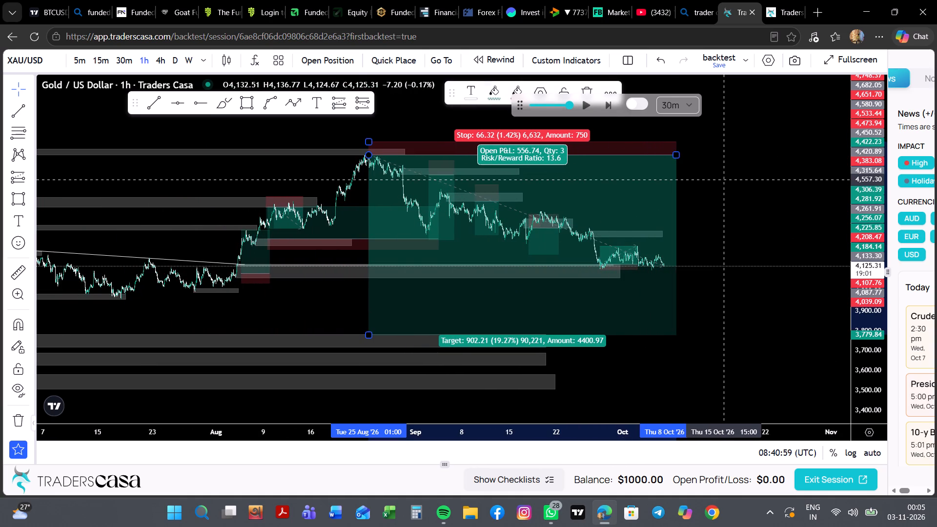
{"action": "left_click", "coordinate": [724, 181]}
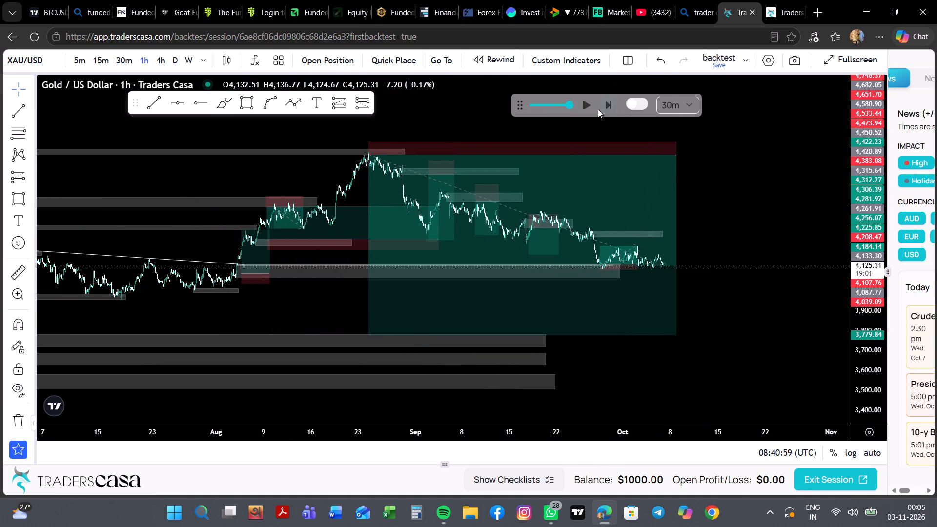
Resume the 1h replay from 7 October and try to extend the 25 August short position's end to about 26 October.
{"action": "left_click", "coordinate": [585, 102]}
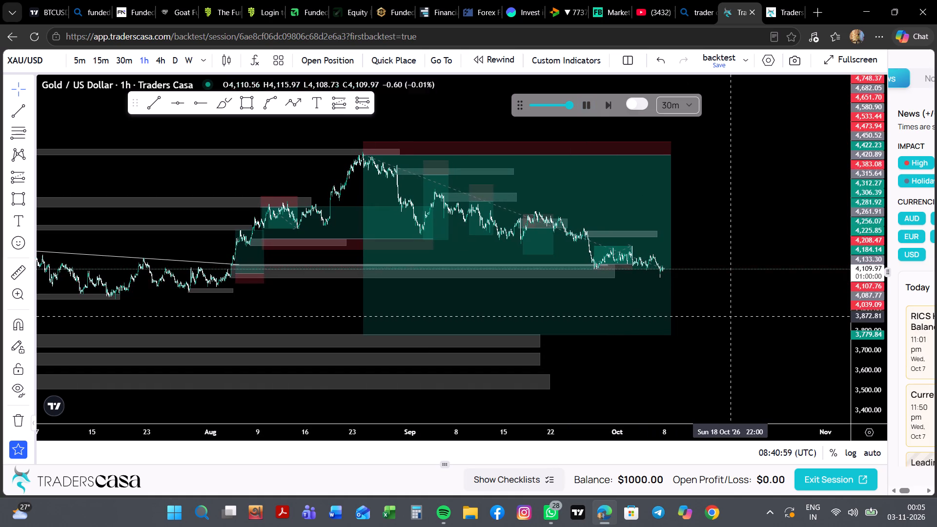
{"action": "left_click_drag", "start_coordinate": [670, 154], "coordinate": [682, 157]}
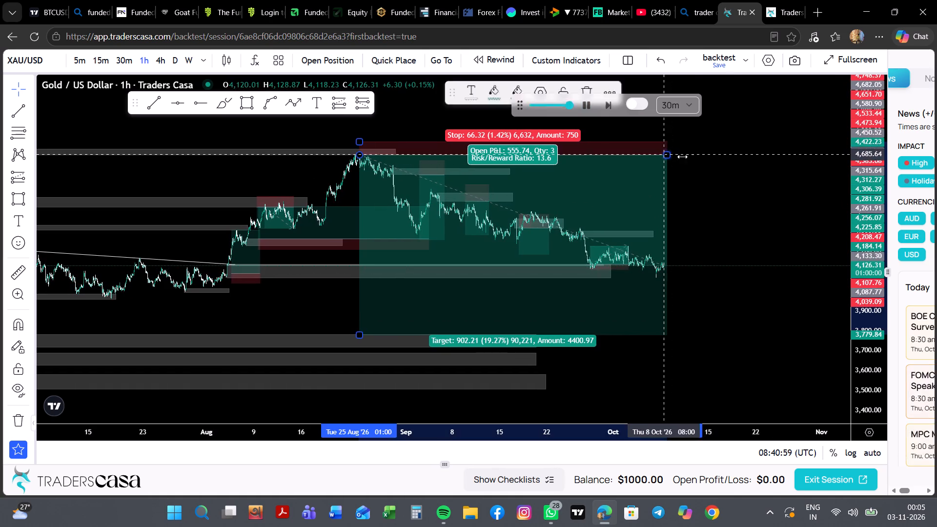
{"action": "left_click_drag", "start_coordinate": [682, 157], "coordinate": [776, 180]}
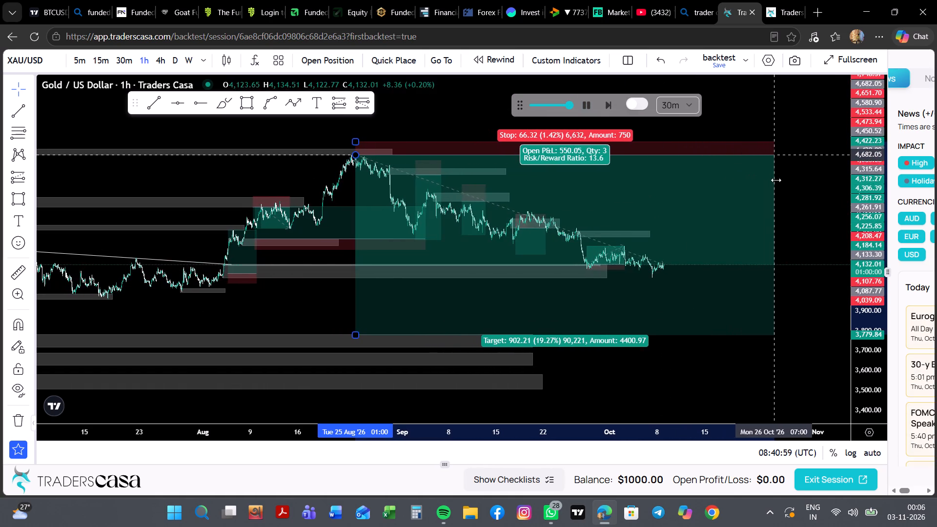
{"action": "left_click_drag", "start_coordinate": [776, 180], "coordinate": [776, 181]}
{"action": "left_click", "coordinate": [731, 308]}
{"action": "scroll", "coordinate": [731, 308], "scroll_direction": "left", "scroll_amount": 2}
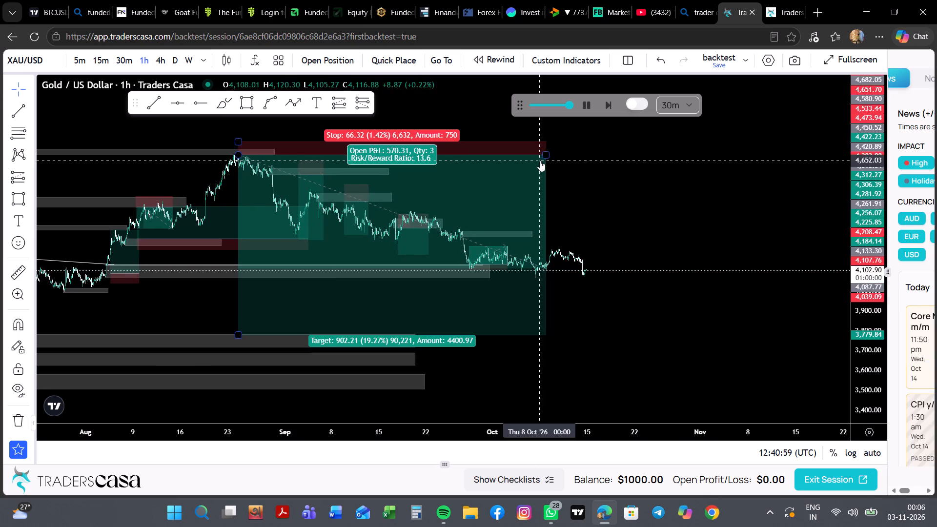
Extend the 25 August short position's end ahead of the running replay, to about 21 October and on to about 2 November.
{"action": "left_click_drag", "start_coordinate": [545, 155], "coordinate": [606, 168]}
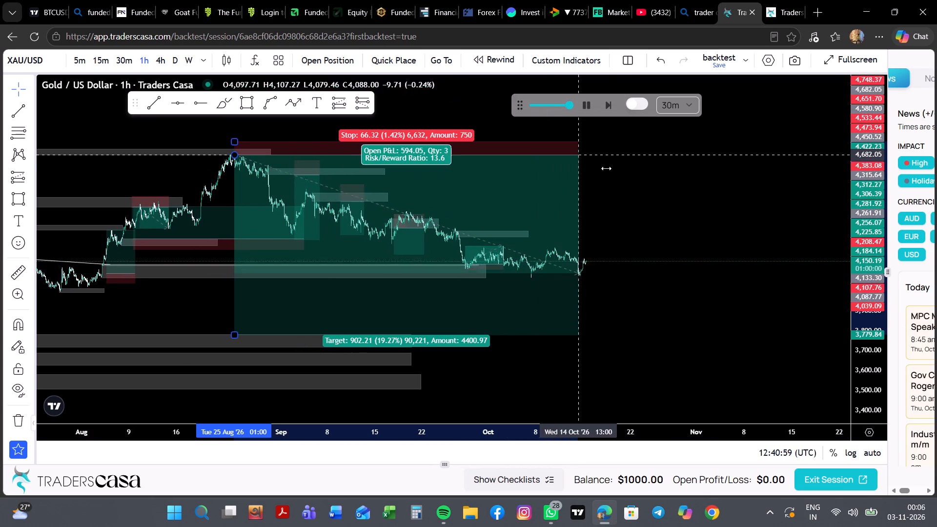
{"action": "left_click_drag", "start_coordinate": [606, 168], "coordinate": [625, 174]}
{"action": "left_click", "coordinate": [673, 259]}
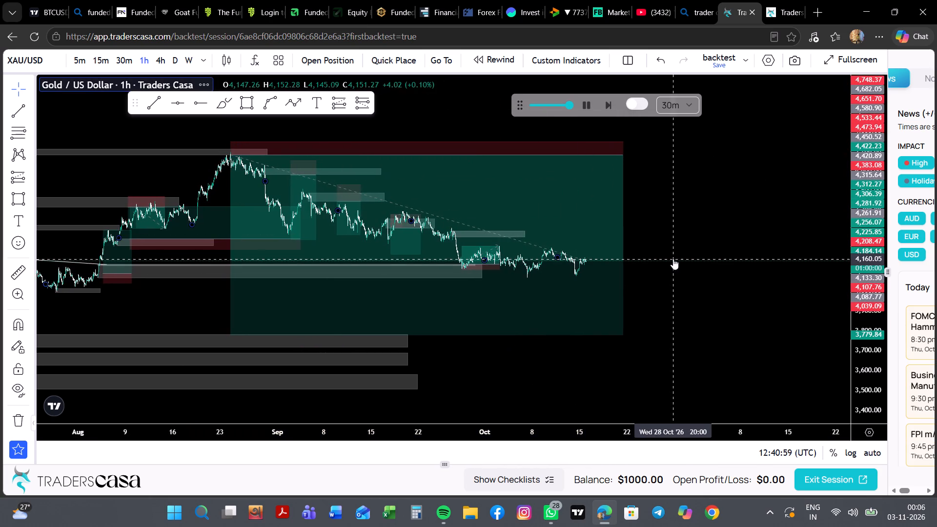
{"action": "left_click", "coordinate": [686, 280]}
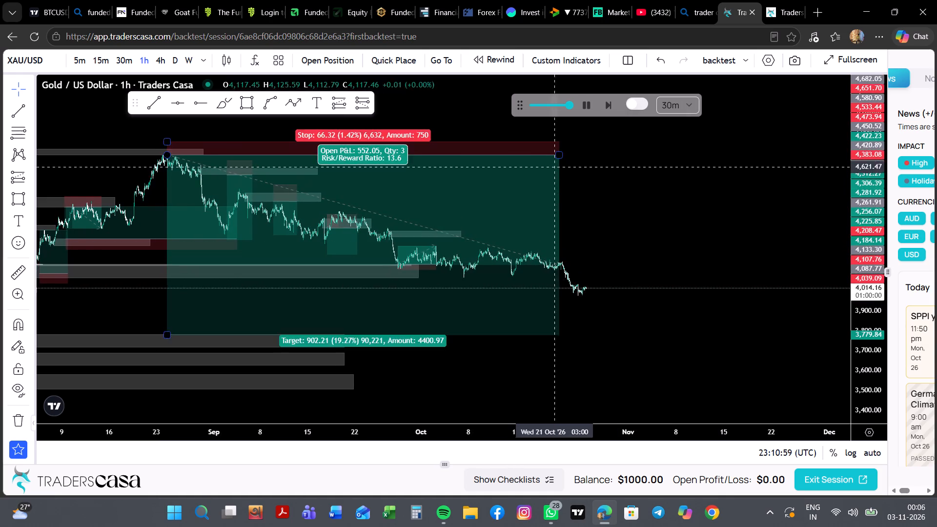
{"action": "left_click_drag", "start_coordinate": [559, 155], "coordinate": [631, 190]}
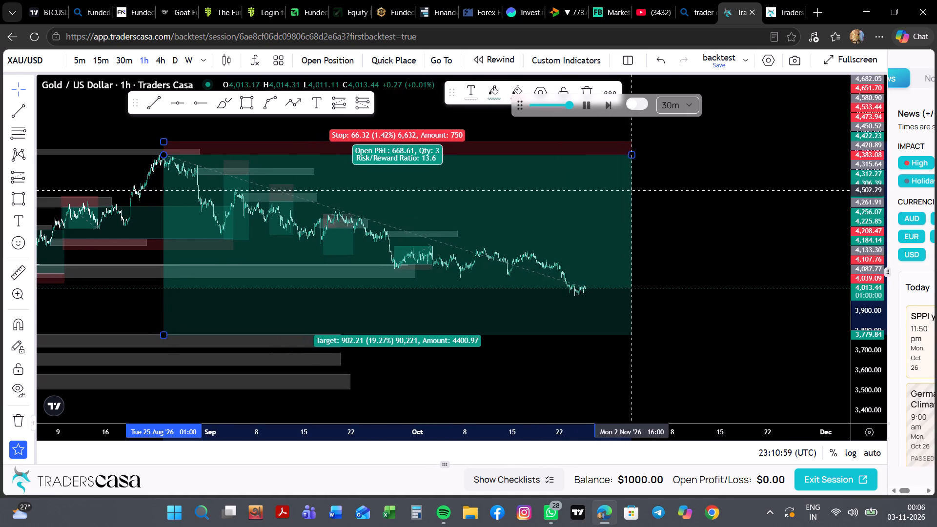
{"action": "left_click", "coordinate": [672, 234]}
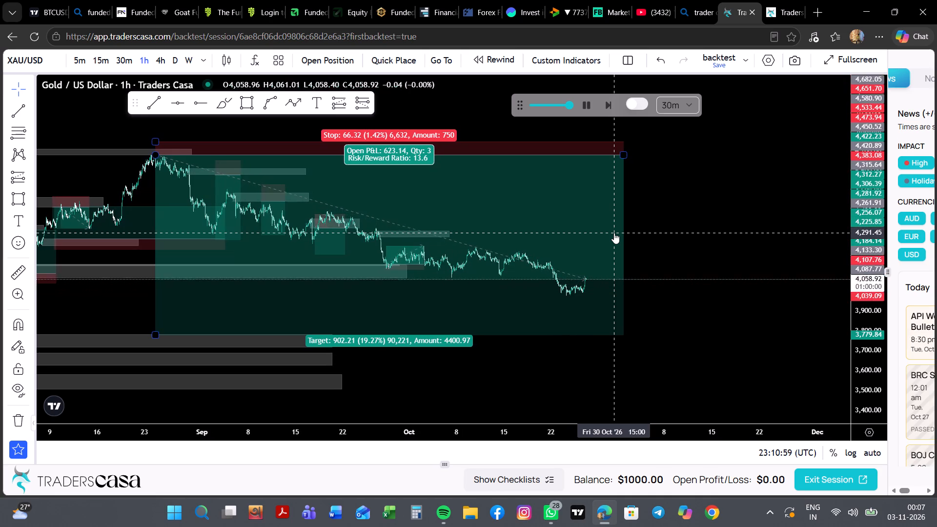
Set the replay interval to 4hr and run the replay until the available data ends on 30 October.
{"action": "scroll", "coordinate": [614, 233], "scroll_direction": "right", "scroll_amount": 1}
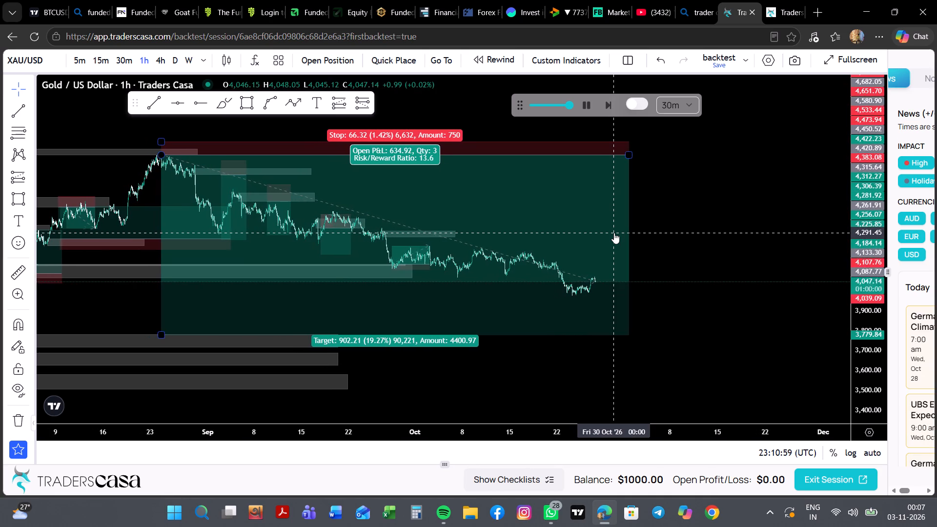
{"action": "scroll", "coordinate": [614, 233], "scroll_direction": "right", "scroll_amount": 1}
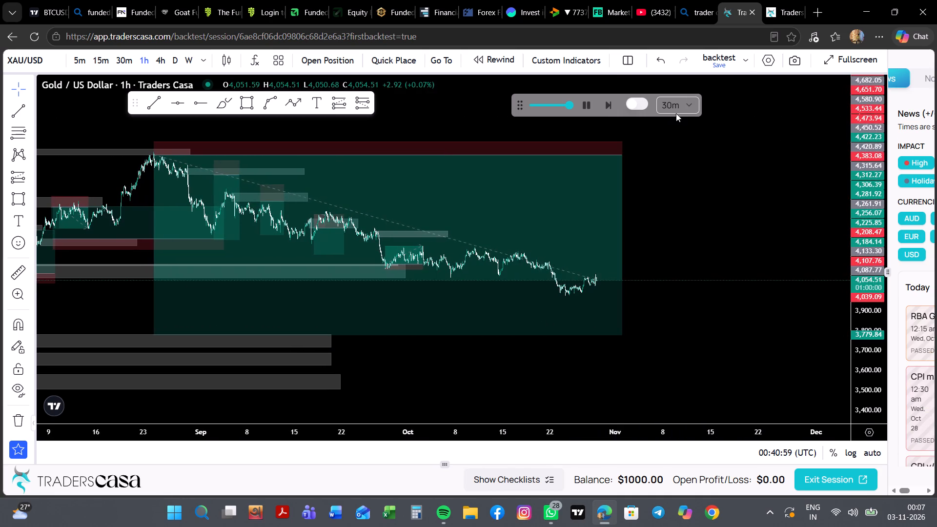
{"action": "left_click", "coordinate": [688, 106]}
{"action": "left_click", "coordinate": [670, 278]}
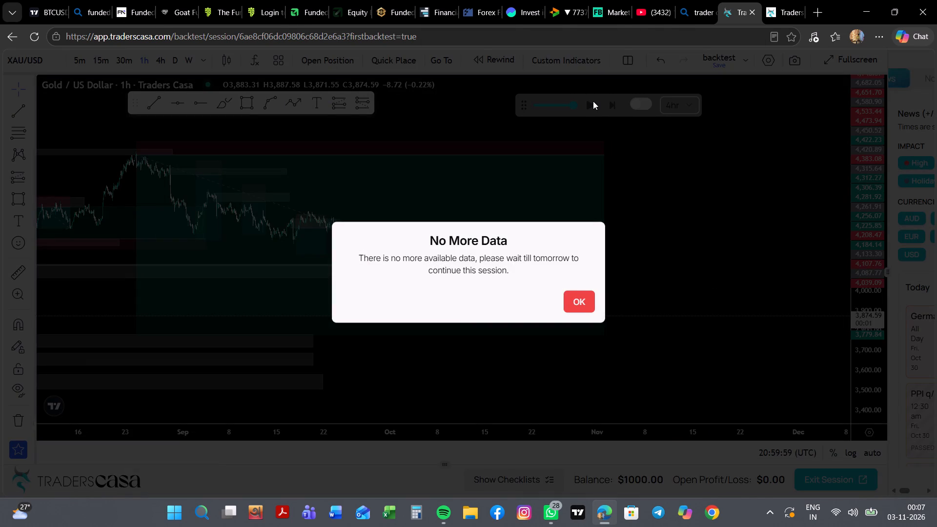
{"action": "left_click", "coordinate": [574, 298]}
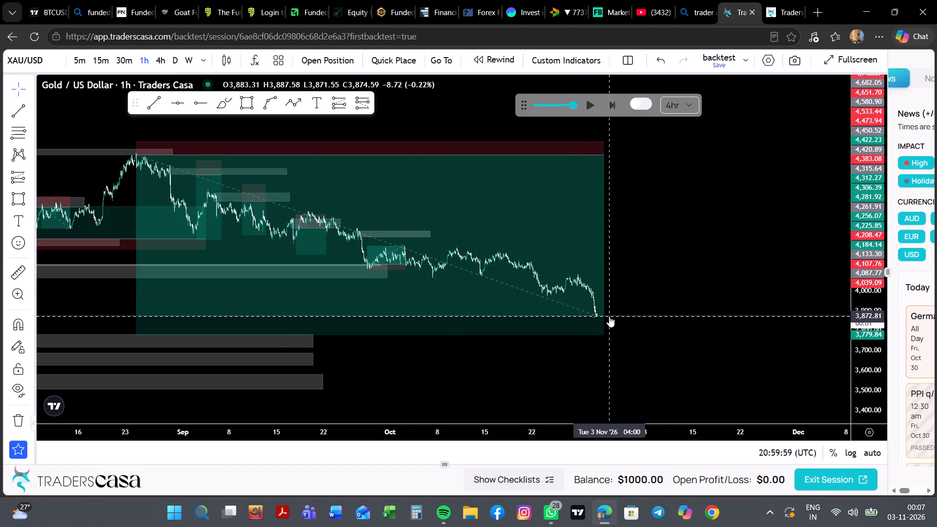
Switch the chart to the 4h timeframe and review the 25 August short position and marked zones through the end of October.
{"action": "scroll", "coordinate": [667, 288], "scroll_direction": "up", "scroll_amount": 1}
{"action": "scroll", "coordinate": [667, 288], "scroll_direction": "right", "scroll_amount": 1}
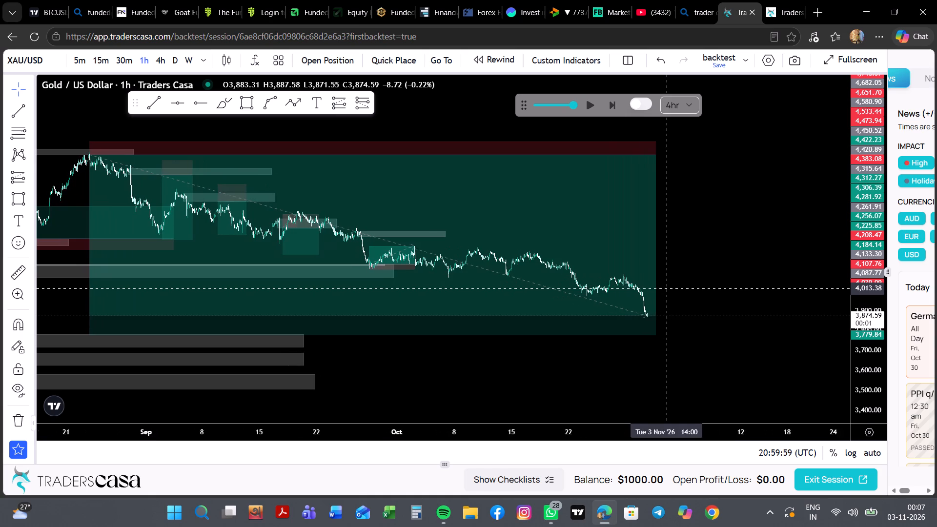
{"action": "scroll", "coordinate": [667, 288], "scroll_direction": "right", "scroll_amount": 1}
{"action": "scroll", "coordinate": [748, 278], "scroll_direction": "left", "scroll_amount": 1}
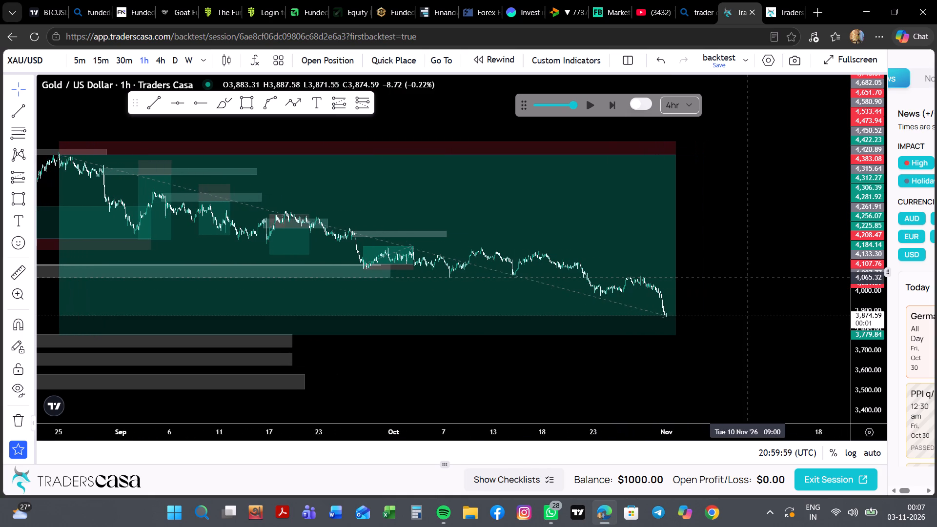
{"action": "scroll", "coordinate": [748, 278], "scroll_direction": "right", "scroll_amount": 1}
{"action": "scroll", "coordinate": [748, 278], "scroll_direction": "up", "scroll_amount": 2}
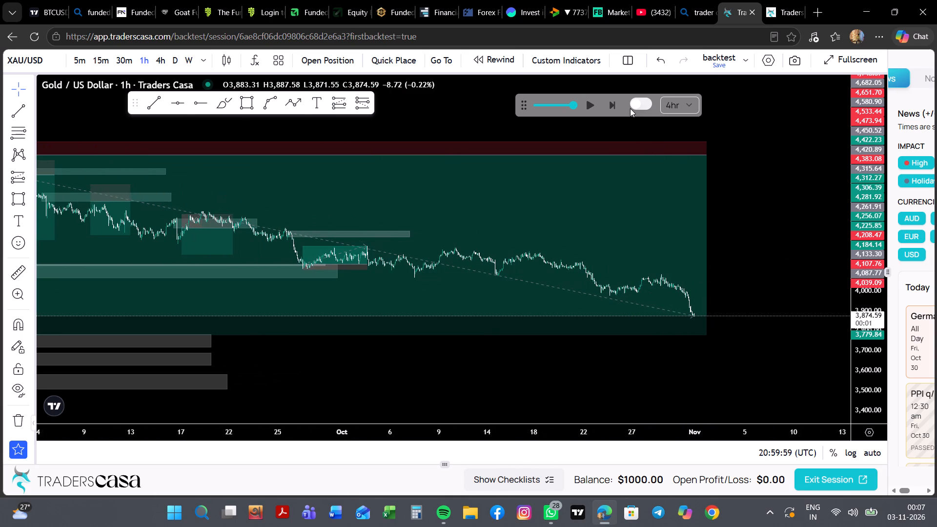
{"action": "left_click", "coordinate": [161, 58]}
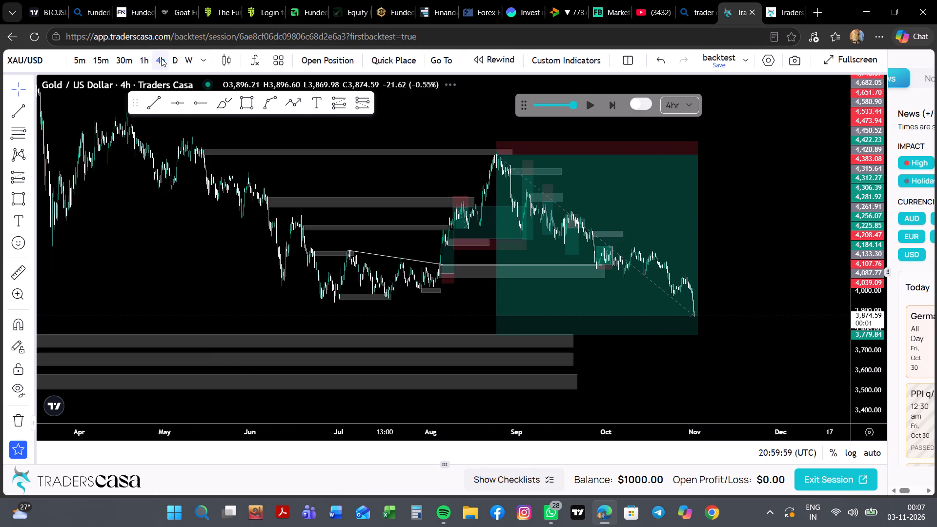
{"action": "left_click", "coordinate": [721, 237]}
{"action": "scroll", "coordinate": [721, 237], "scroll_direction": "up", "scroll_amount": 2}
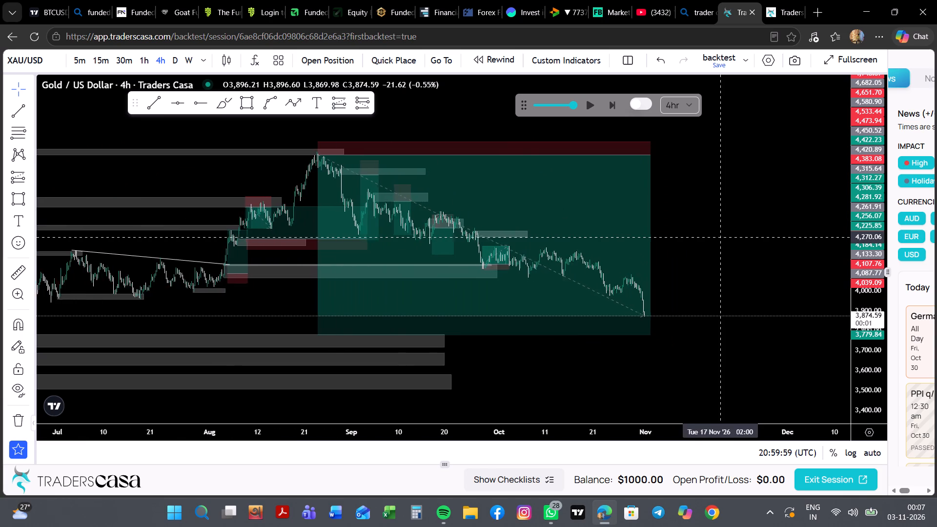
Examine the price decline from late August to the end of October inside the 25 August short position on the 4h chart.
{"action": "scroll", "coordinate": [721, 237], "scroll_direction": "up", "scroll_amount": 1}
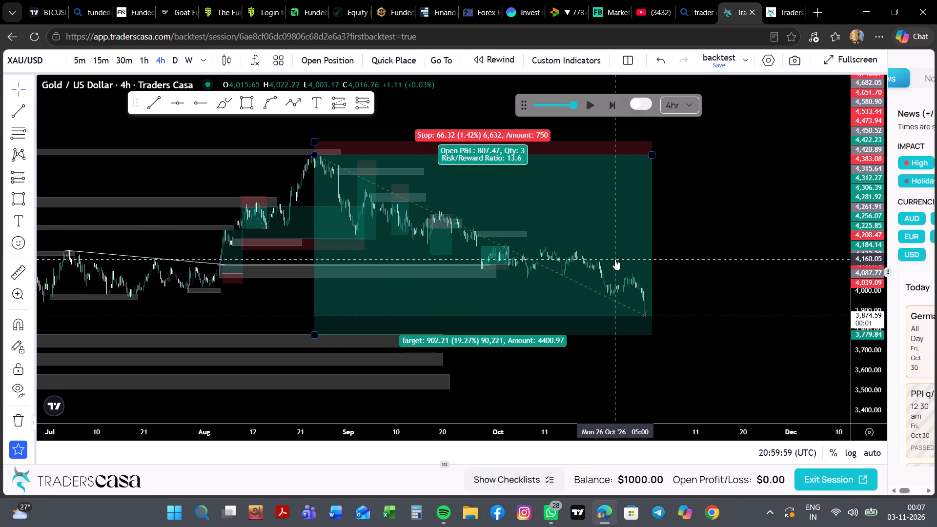
{"action": "scroll", "coordinate": [869, 315], "scroll_direction": "up", "scroll_amount": 3}
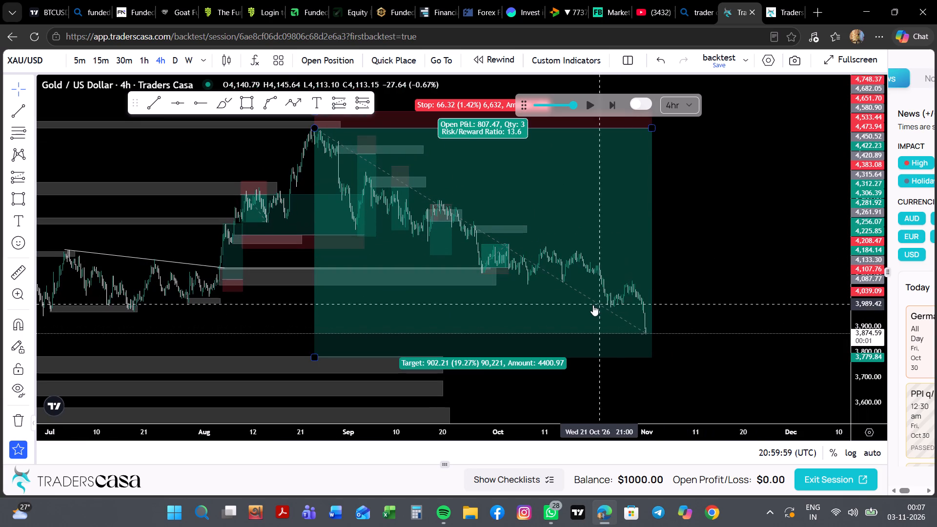
{"action": "scroll", "coordinate": [709, 323], "scroll_direction": "up", "scroll_amount": 1}
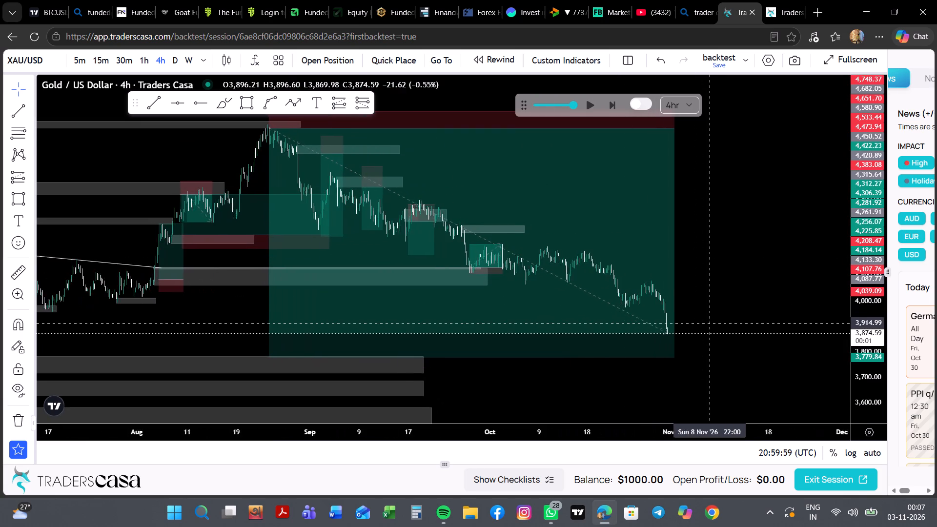
{"action": "scroll", "coordinate": [709, 323], "scroll_direction": "up", "scroll_amount": 3}
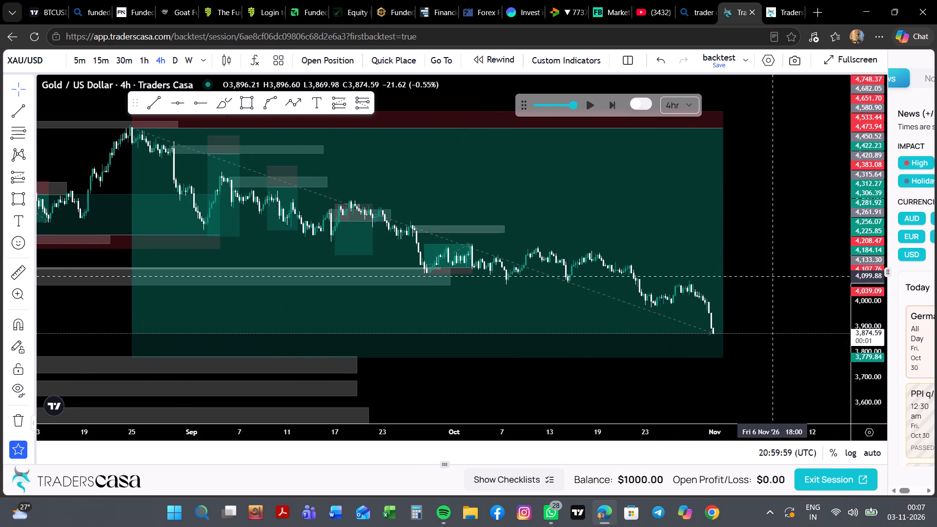
{"action": "scroll", "coordinate": [781, 275], "scroll_direction": "left", "scroll_amount": 1}
{"action": "scroll", "coordinate": [781, 275], "scroll_direction": "up", "scroll_amount": 1}
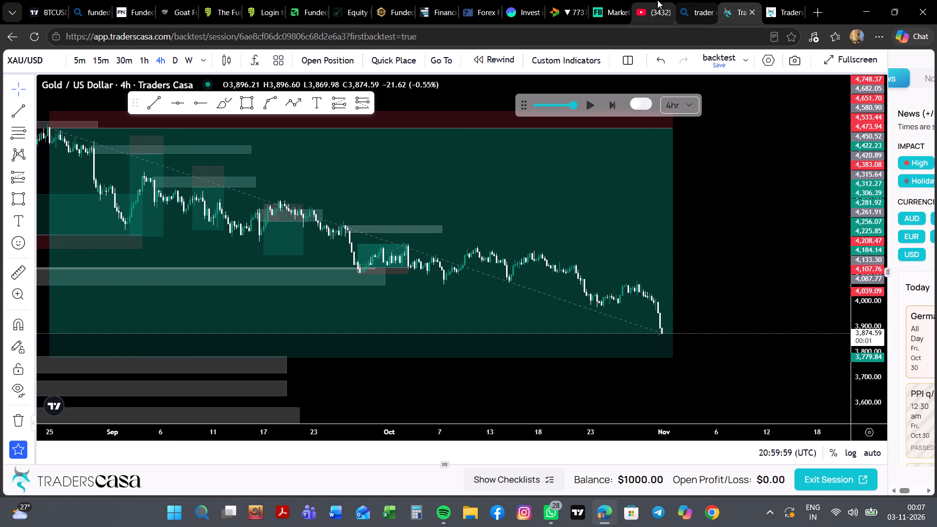
Switch to the open YouTube video of the Tradefluenza and Legion Funding trading Q&A.
{"action": "left_click", "coordinate": [655, 1]}
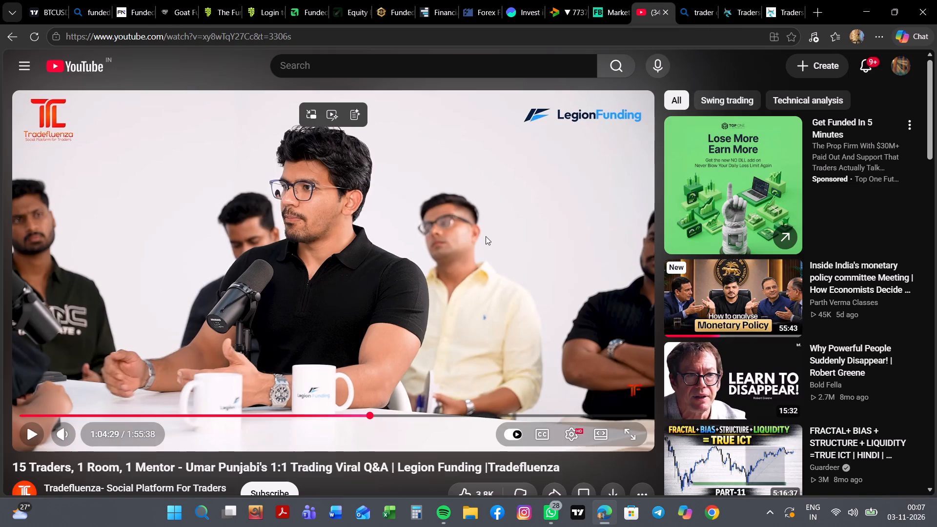
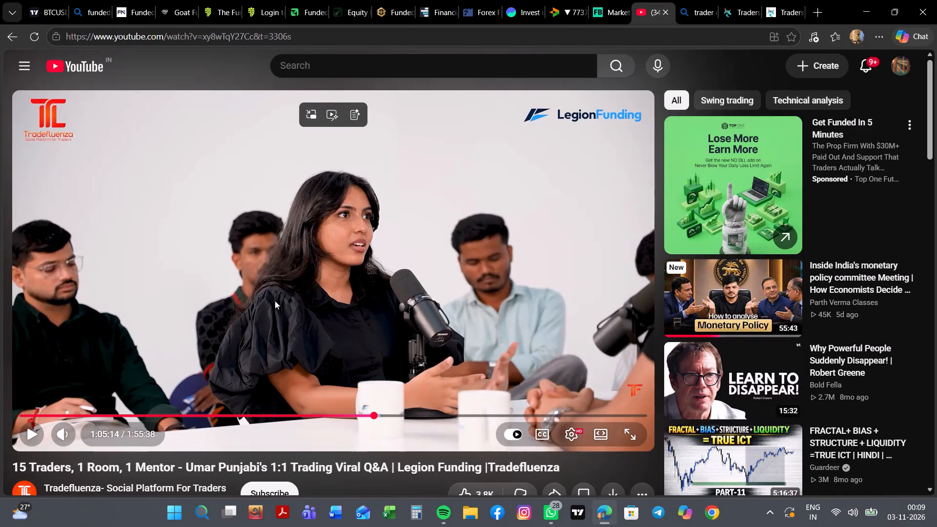
Resume the Tradefluenza and Legion Funding Q&A video from 1:05:14, watch the discussion, and pause it.
{"action": "left_click", "coordinate": [275, 301]}
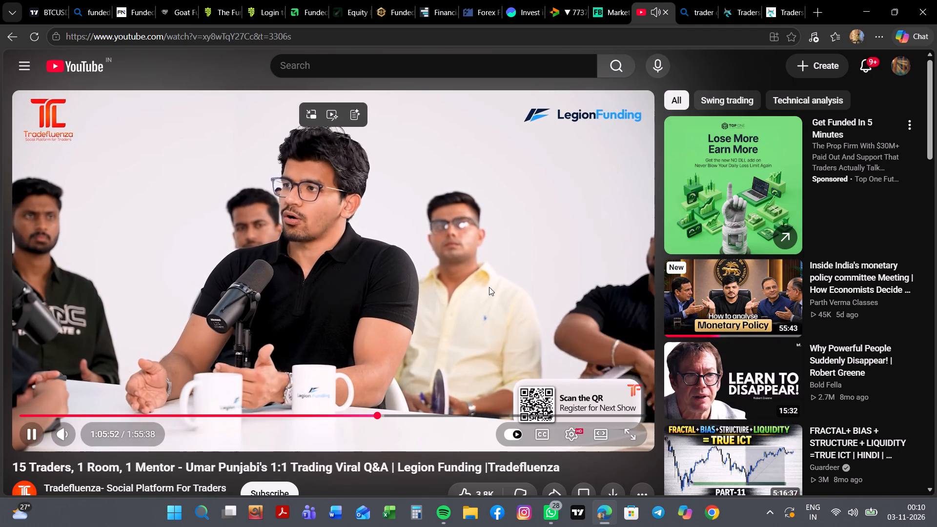
{"action": "left_click", "coordinate": [418, 245]}
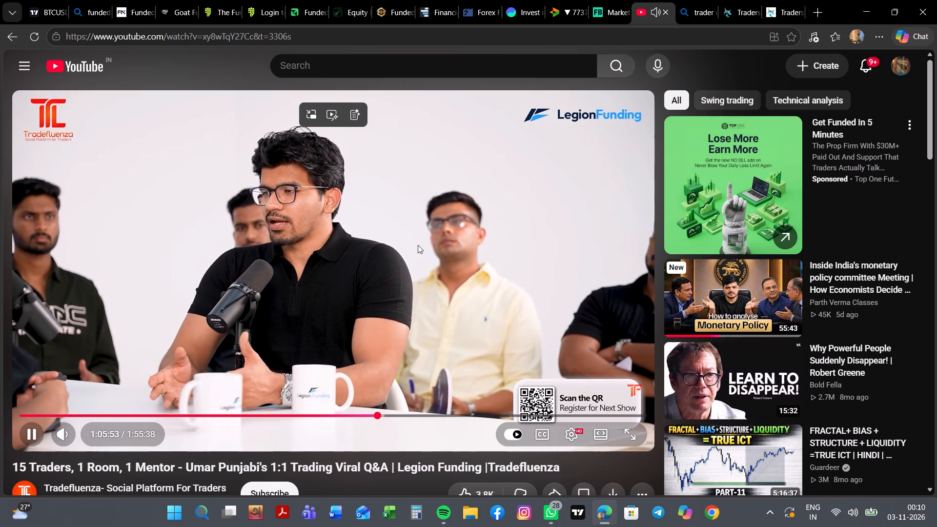
Switch to the open Goat Funded Trader page showing the account overview and trading objectives.
{"action": "left_click", "coordinate": [171, 4]}
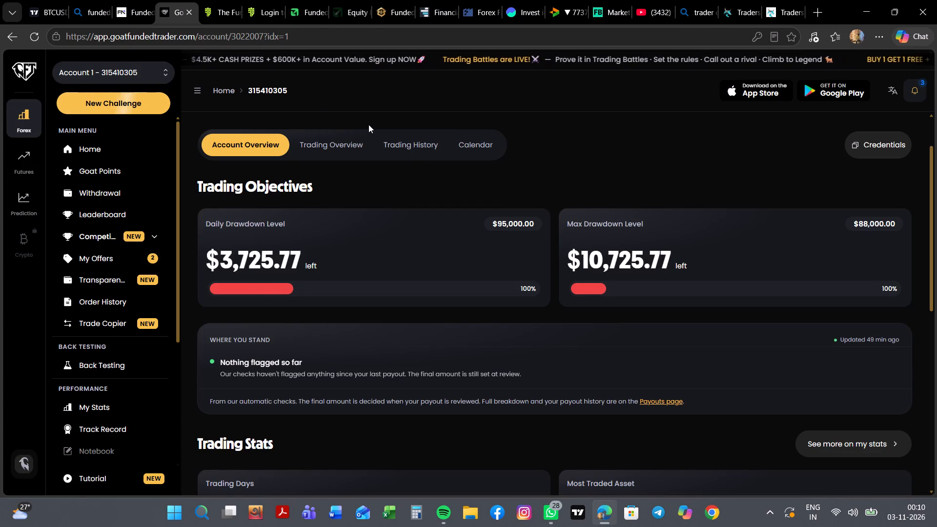
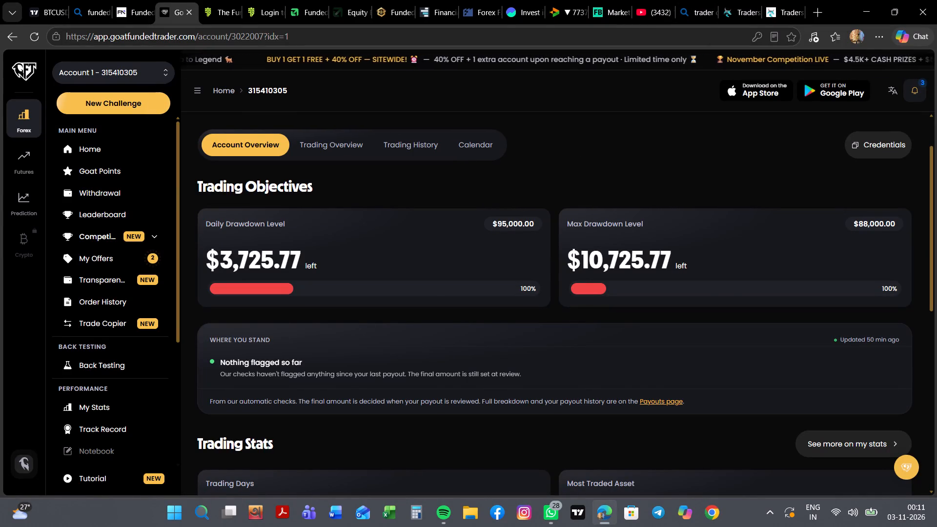
Switch to the TradingView BTCUSD 30-minute chart and place a long position at the lower grey zone, entry about 76,786.
{"action": "left_click", "coordinate": [53, 16]}
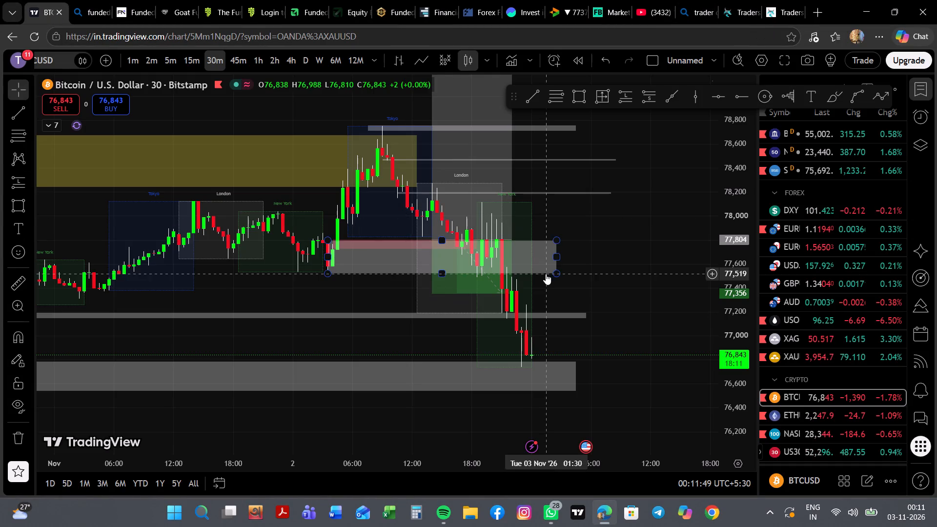
{"action": "scroll", "coordinate": [644, 324], "scroll_direction": "up", "scroll_amount": 1}
{"action": "left_click_drag", "start_coordinate": [631, 334], "coordinate": [631, 333]}
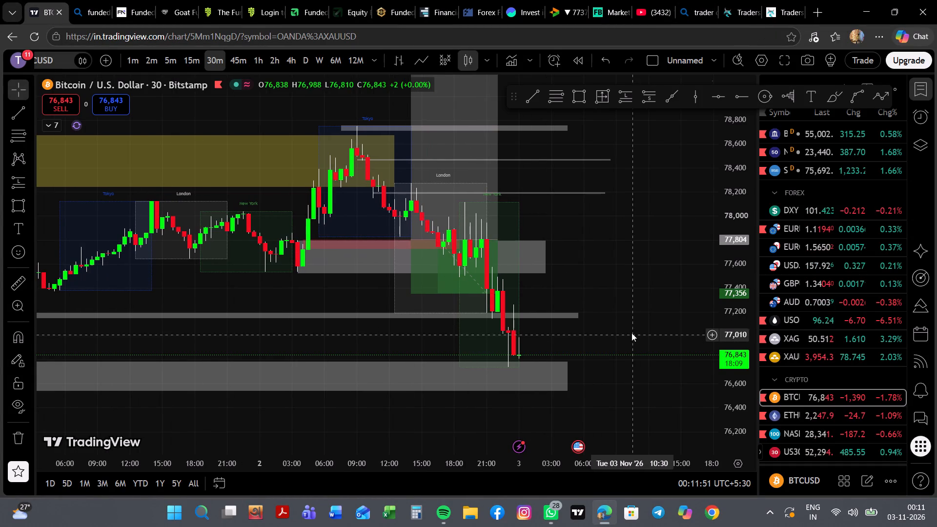
{"action": "left_click_drag", "start_coordinate": [631, 333], "coordinate": [626, 301]}
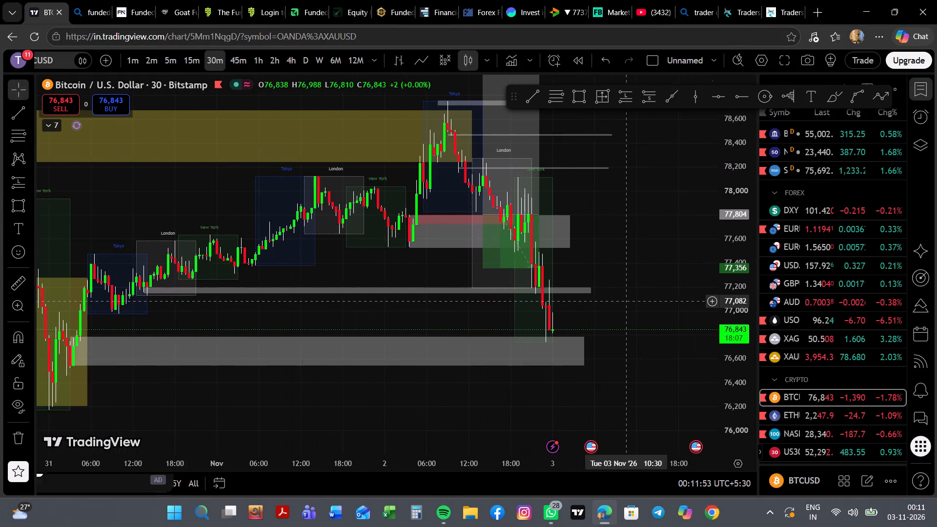
{"action": "scroll", "coordinate": [626, 301], "scroll_direction": "up", "scroll_amount": 2}
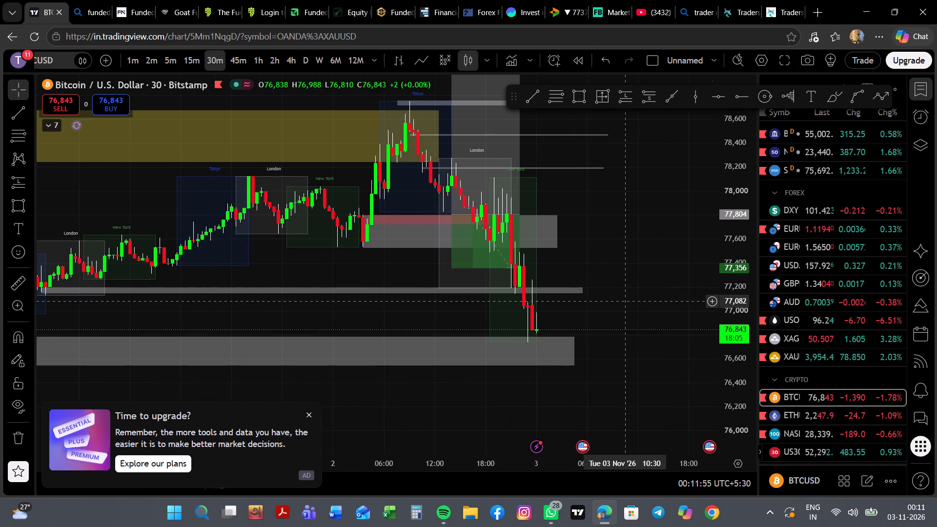
{"action": "scroll", "coordinate": [678, 290], "scroll_direction": "up", "scroll_amount": 1}
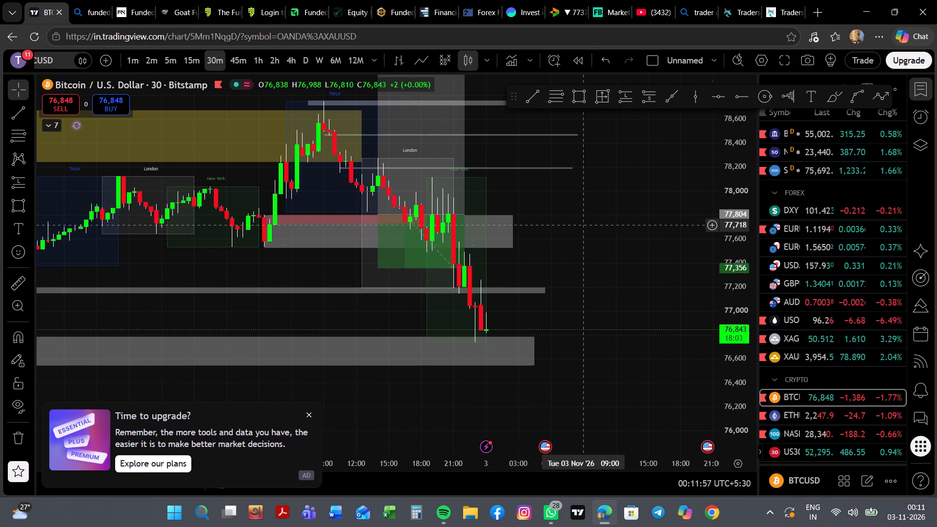
{"action": "left_click", "coordinate": [625, 99]}
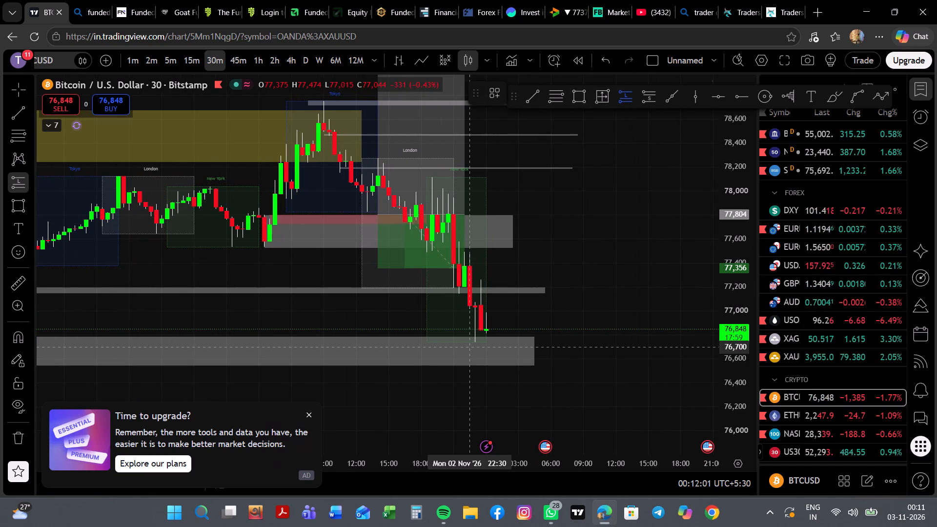
{"action": "left_click", "coordinate": [474, 336]}
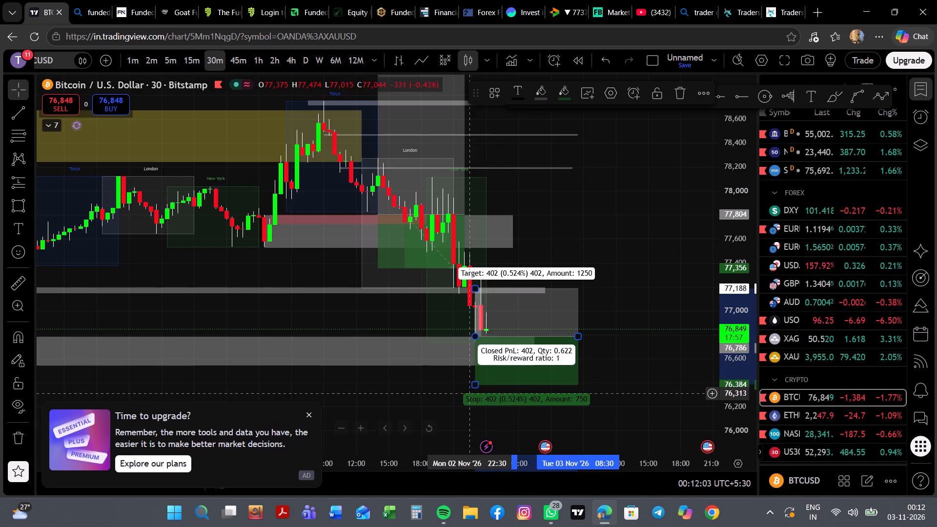
Adjust the long position's stop to about 76,476 and its target to about 78,318.
{"action": "left_click_drag", "start_coordinate": [477, 387], "coordinate": [478, 374]}
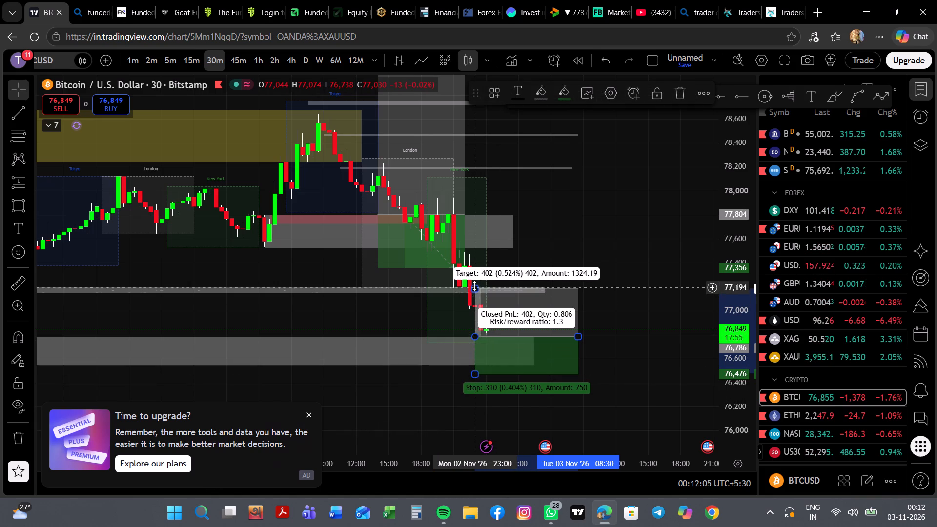
{"action": "left_click_drag", "start_coordinate": [474, 287], "coordinate": [512, 153]}
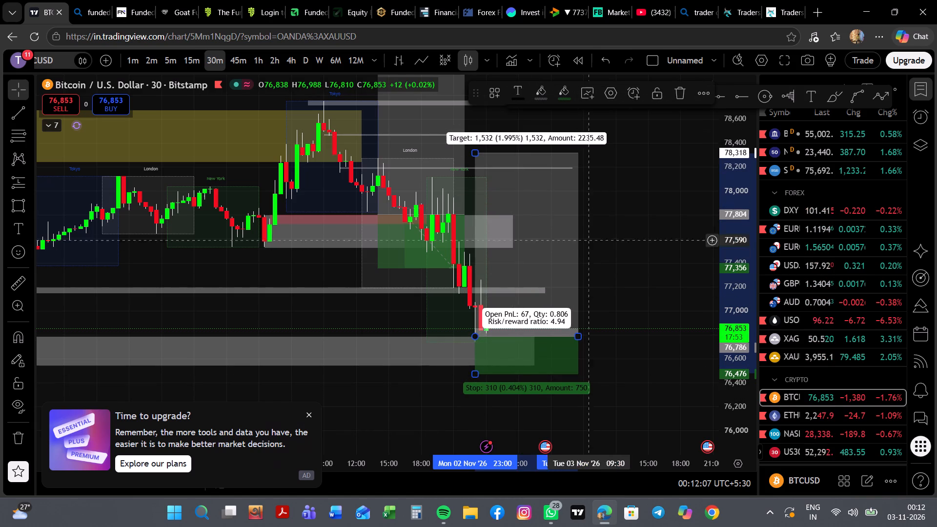
{"action": "left_click", "coordinate": [604, 265]}
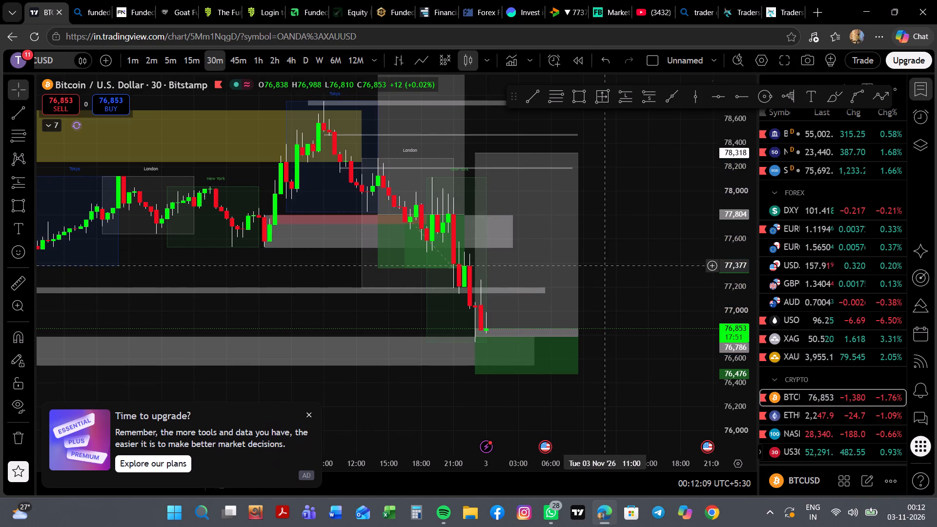
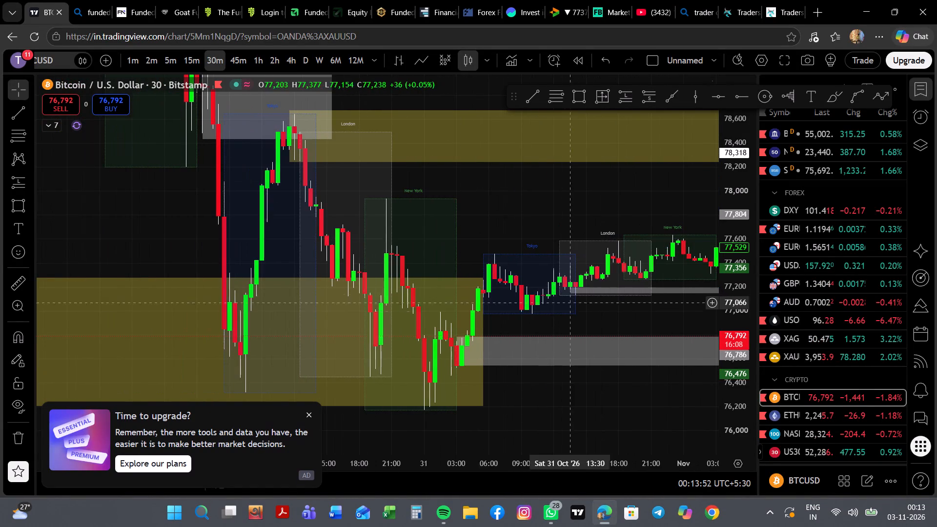
Examine the BTCUSD 30-minute price action leading into the long position at the lower grey zone.
{"action": "scroll", "coordinate": [539, 318], "scroll_direction": "left", "scroll_amount": 6}
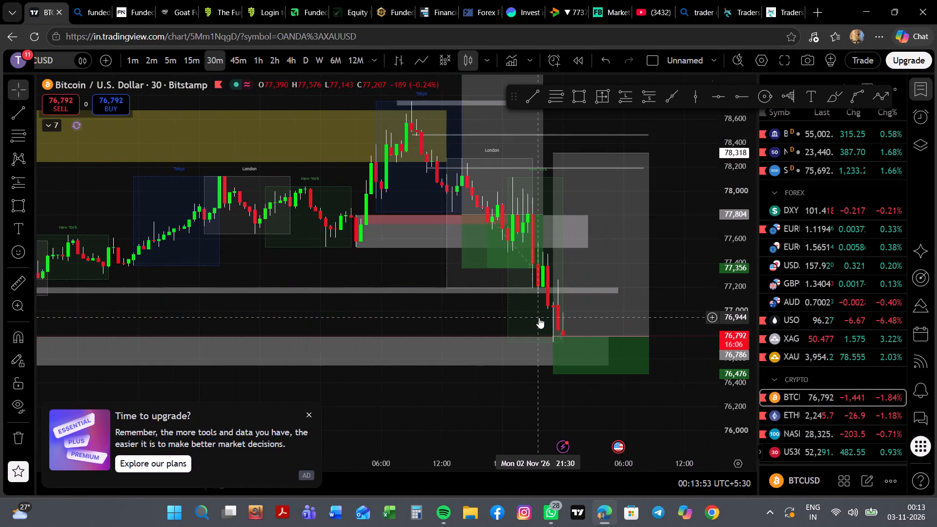
{"action": "scroll", "coordinate": [681, 300], "scroll_direction": "left", "scroll_amount": 1}
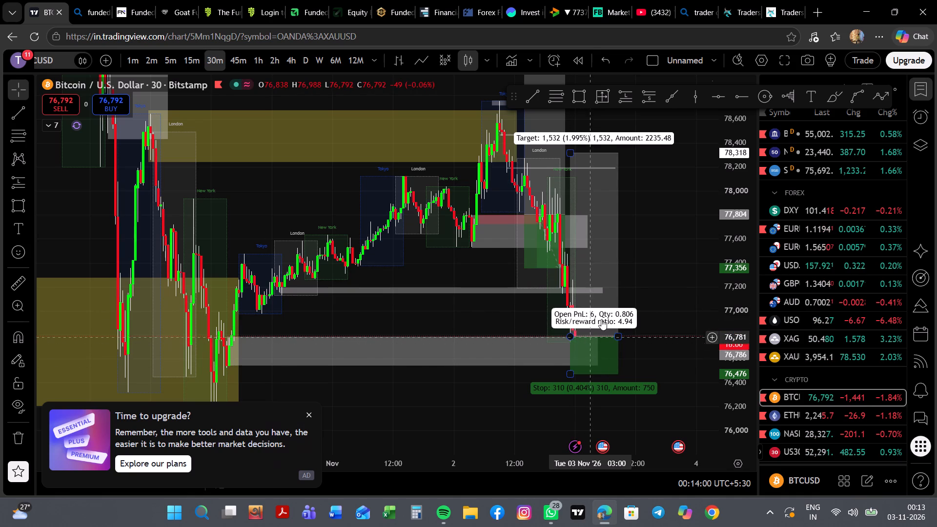
{"action": "scroll", "coordinate": [653, 302], "scroll_direction": "up", "scroll_amount": 1}
{"action": "scroll", "coordinate": [464, 313], "scroll_direction": "left", "scroll_amount": 1}
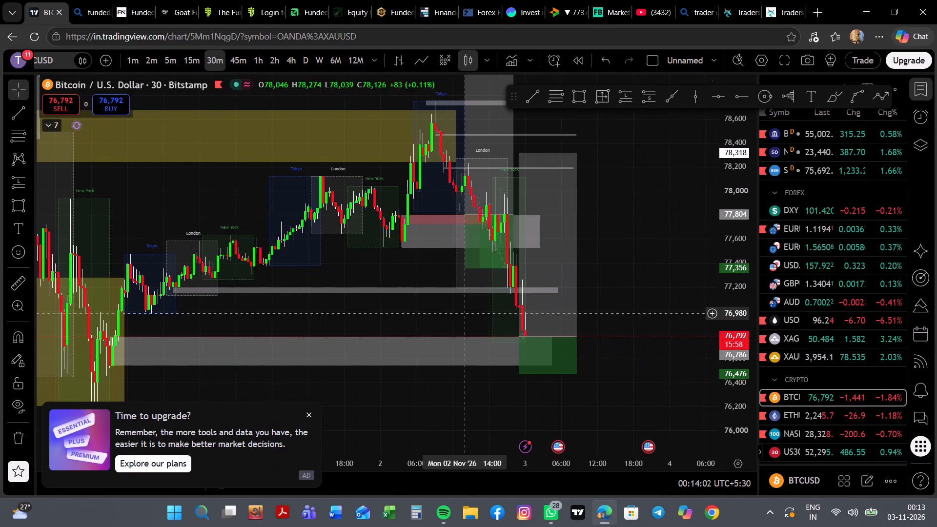
{"action": "scroll", "coordinate": [464, 313], "scroll_direction": "left", "scroll_amount": 1}
{"action": "scroll", "coordinate": [584, 329], "scroll_direction": "up", "scroll_amount": 2}
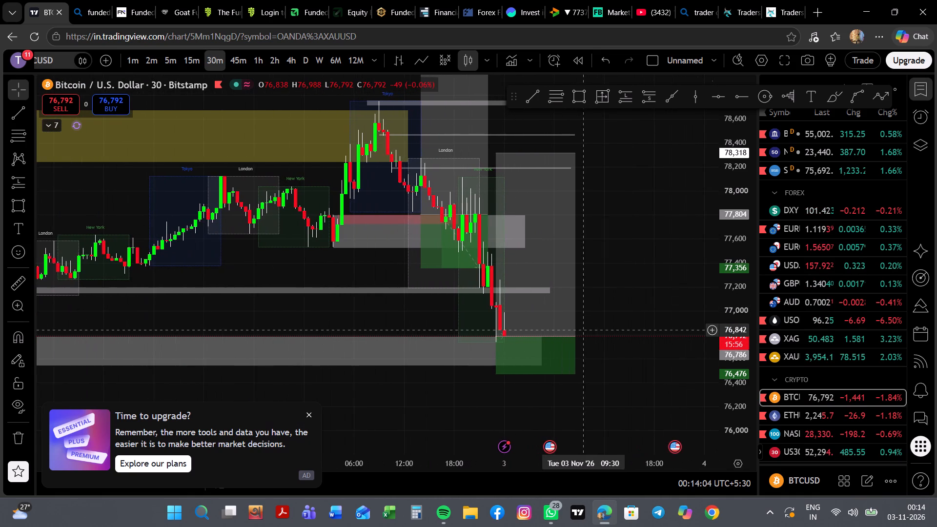
{"action": "scroll", "coordinate": [584, 329], "scroll_direction": "up", "scroll_amount": 1}
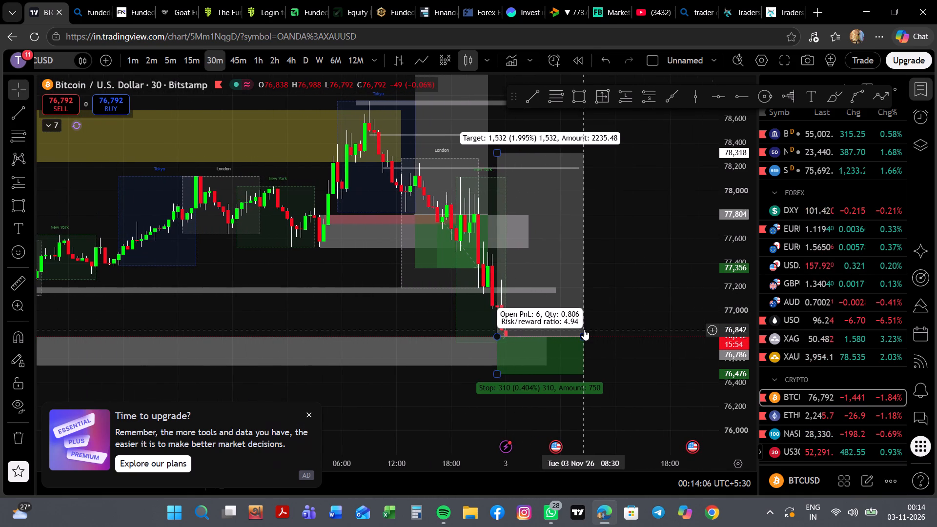
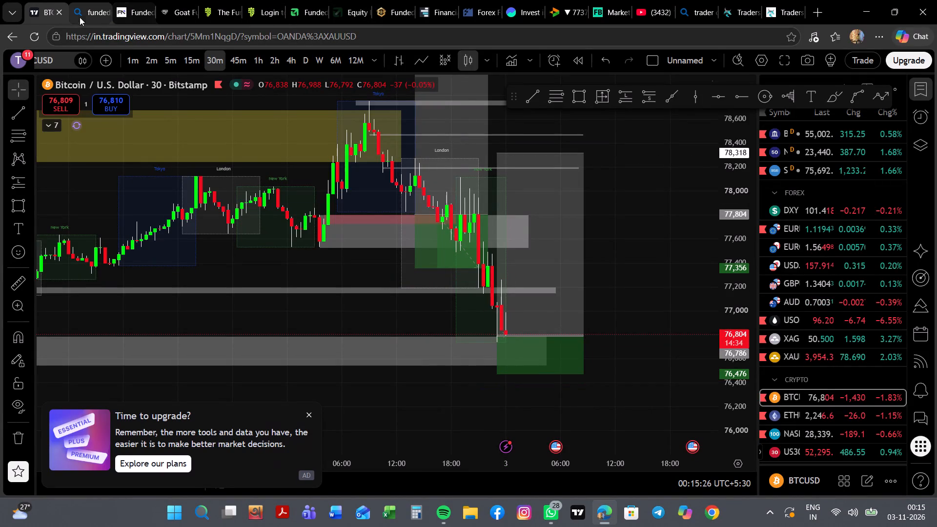
Close the BTCUSD TradingView chart tab and the funded search tab beside it, leaving the FundedNext competition calendar open.
{"action": "left_click", "coordinate": [57, 13]}
{"action": "triple_click", "coordinate": [57, 13]}
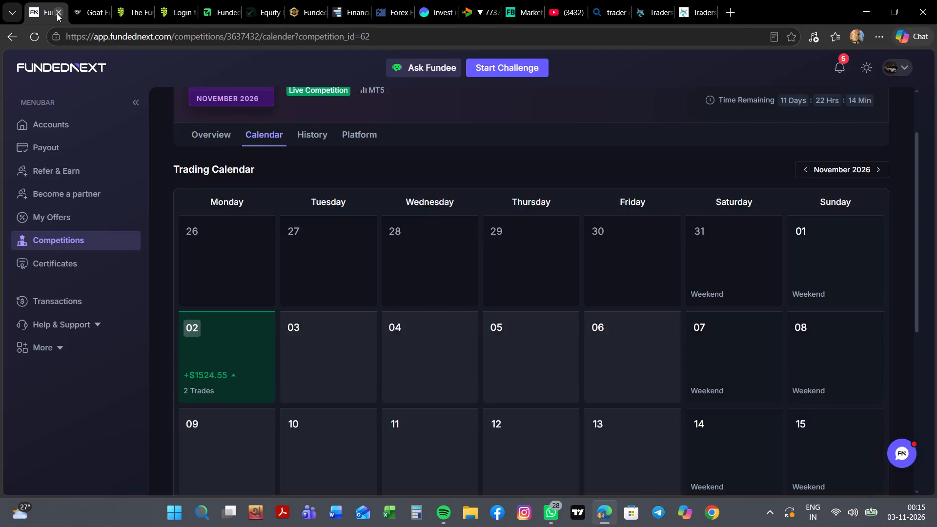
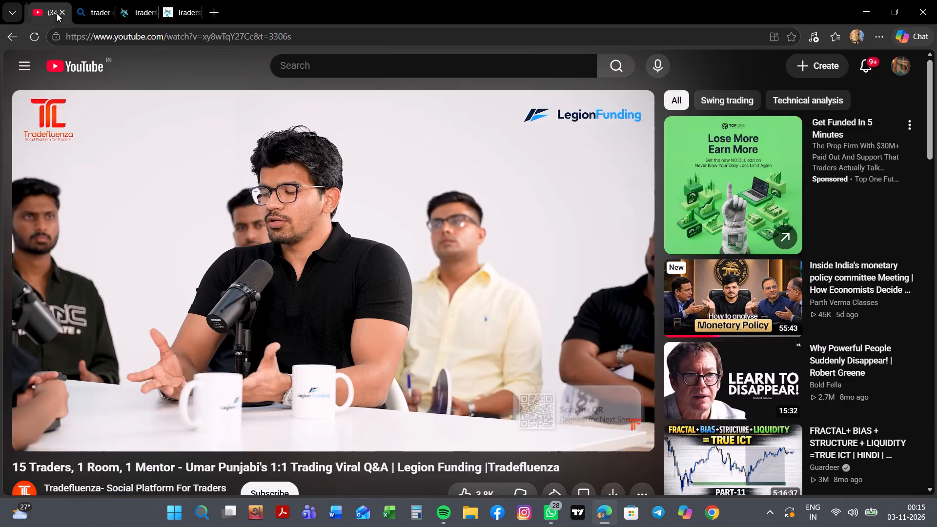
Close all the remaining browser tabs, from the YouTube trading Q&A video through the Traders Casa checkout page, leaving the desktop.
{"action": "triple_click", "coordinate": [57, 13]}
{"action": "triple_click", "coordinate": [57, 13]}
{"action": "triple_click", "coordinate": [57, 13]}
{"action": "double_click", "coordinate": [57, 13]}
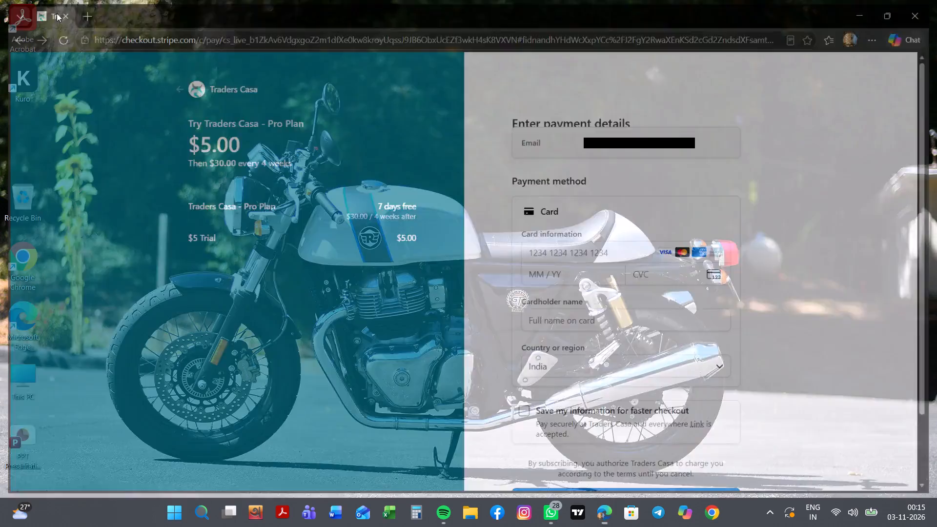
Shut down the computer from the desktop.
{"action": "key", "text": "super+x"}
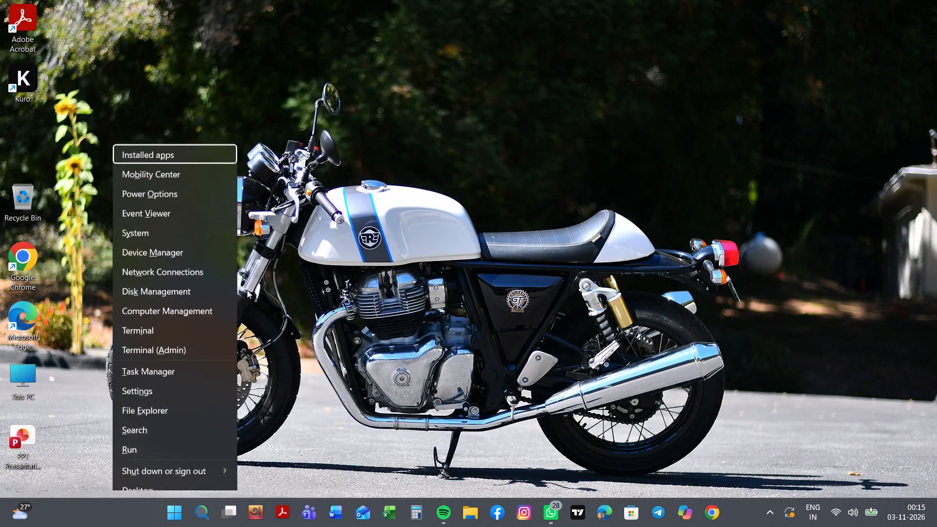
{"action": "type", "text": "uu"}
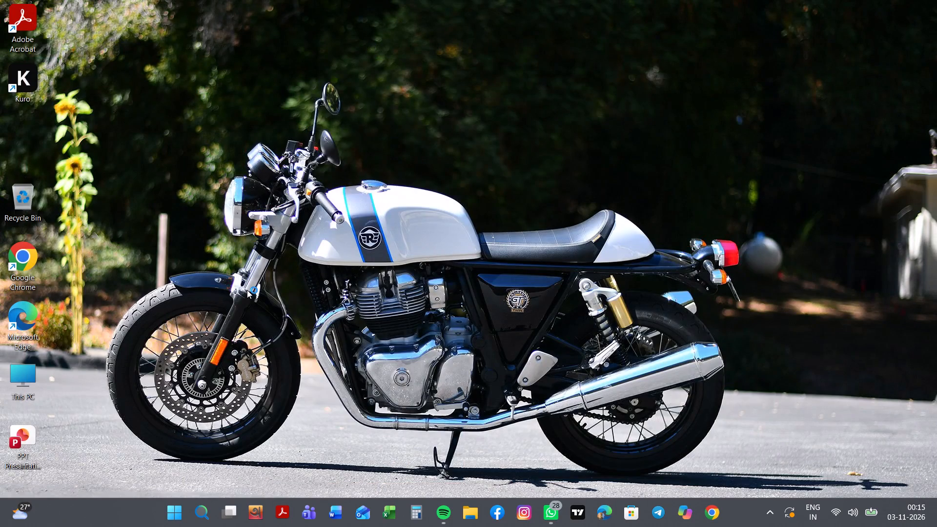